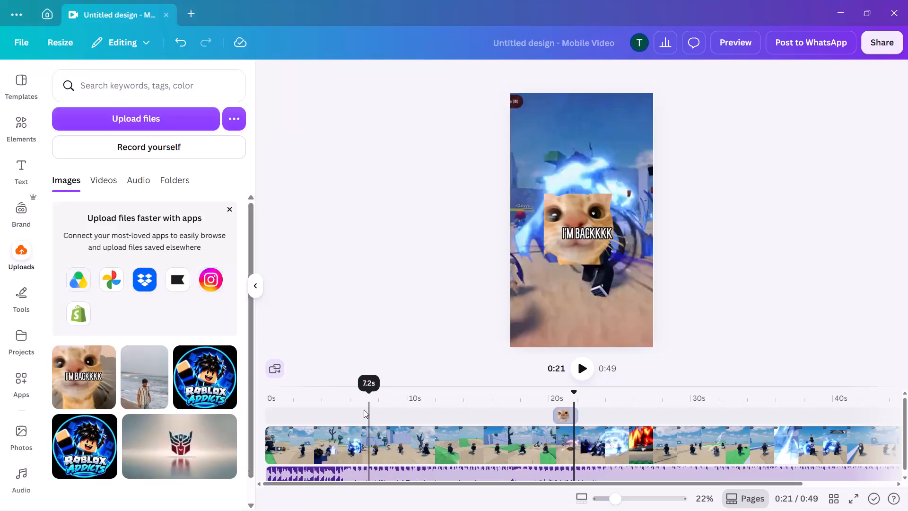
Upload the ElevenLabs MP3 voiceover from Downloads and add it to the timeline.
scroll(338, 414, "down", 1)
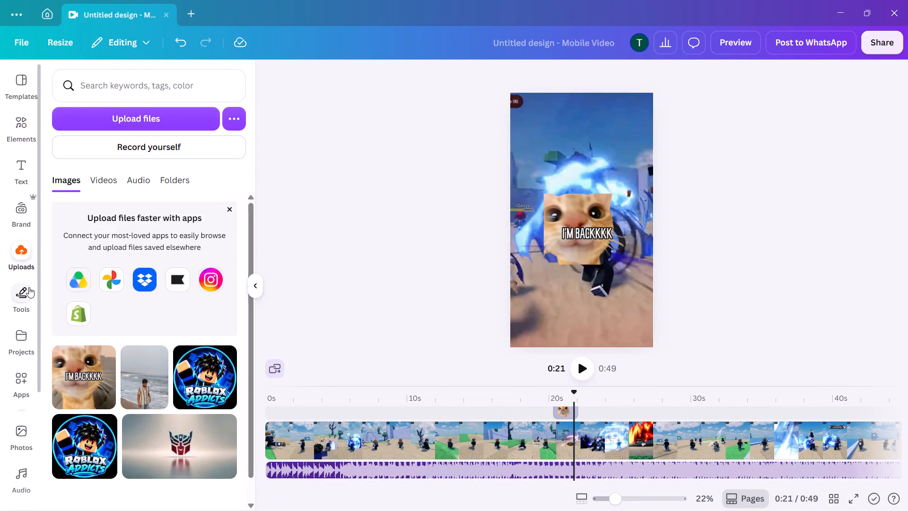
left_click(131, 115)
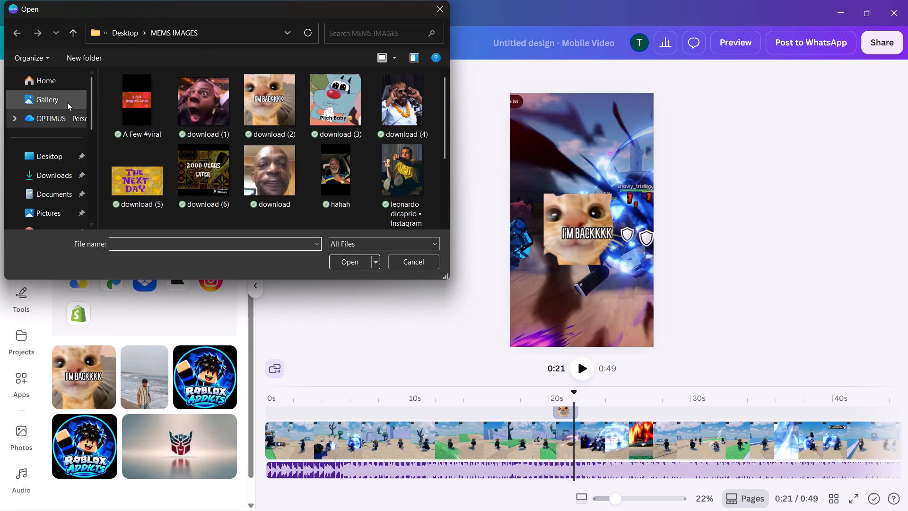
left_click(62, 172)
left_click(164, 102)
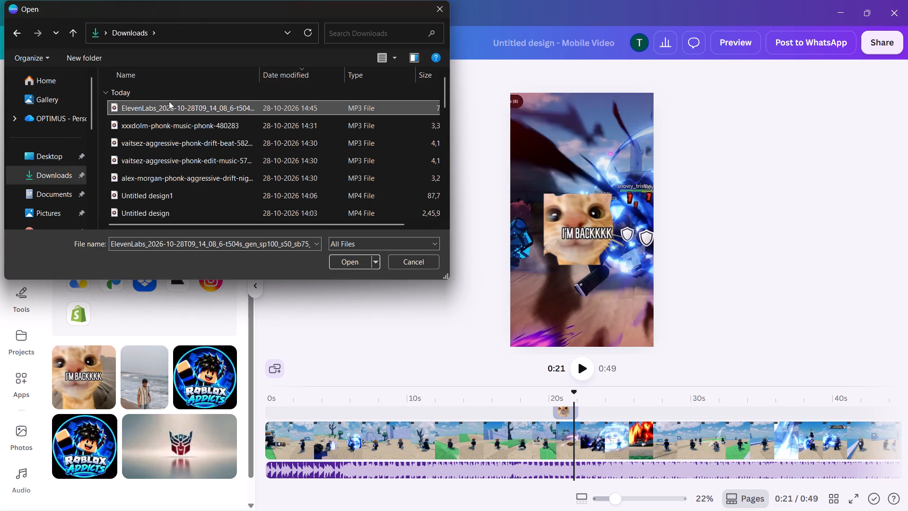
left_click(345, 260)
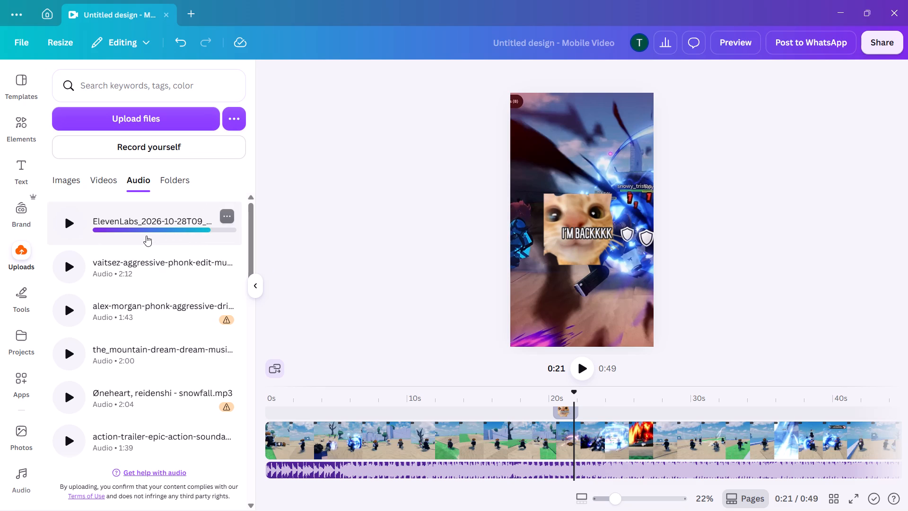
left_click(165, 220)
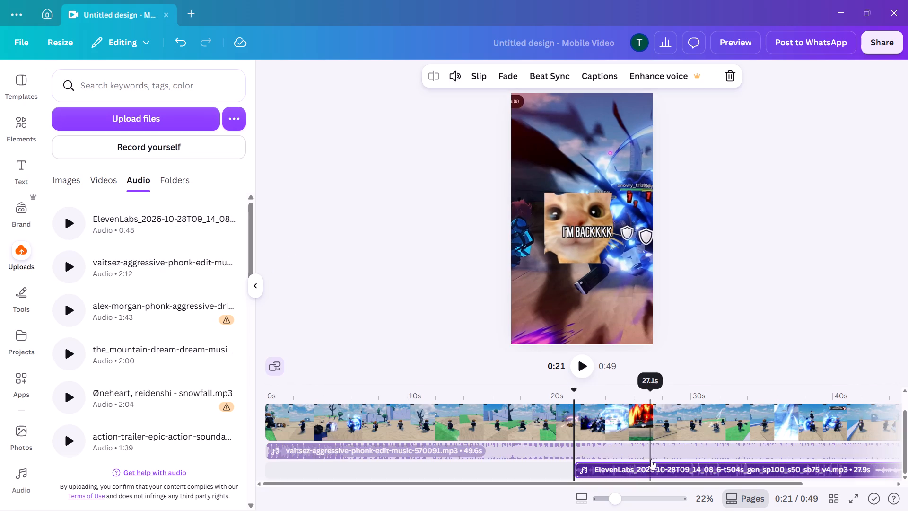
Move the ElevenLabs voiceover clip to the start of the timeline and extend it to its full 47.8 s.
left_click_drag(652, 467, 327, 467)
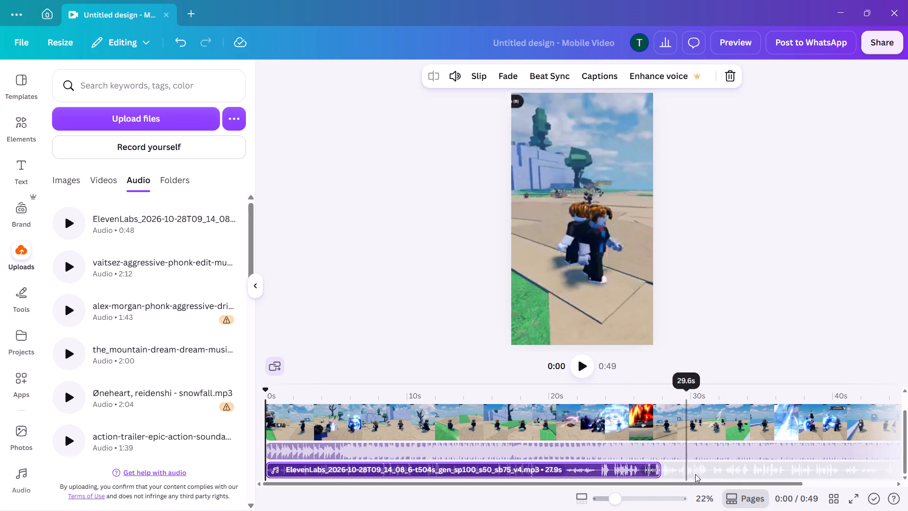
left_click_drag(660, 467, 841, 464)
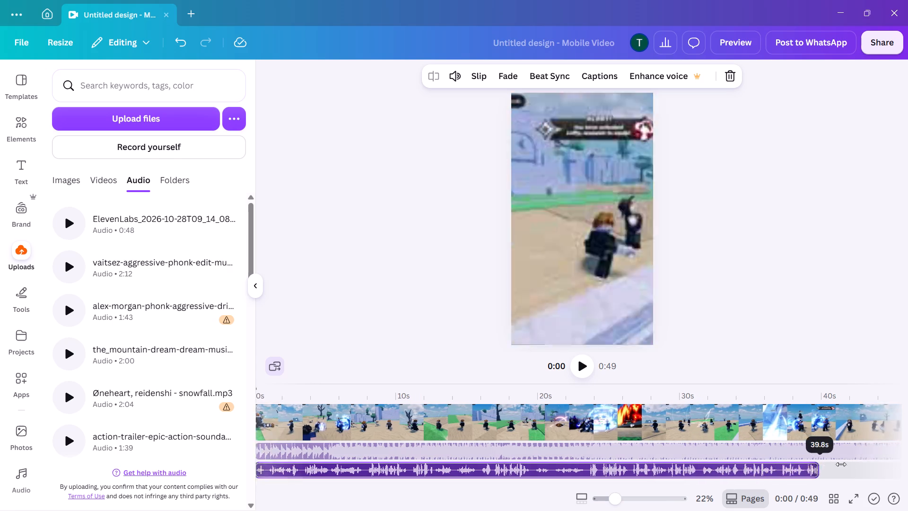
left_click_drag(841, 464, 869, 467)
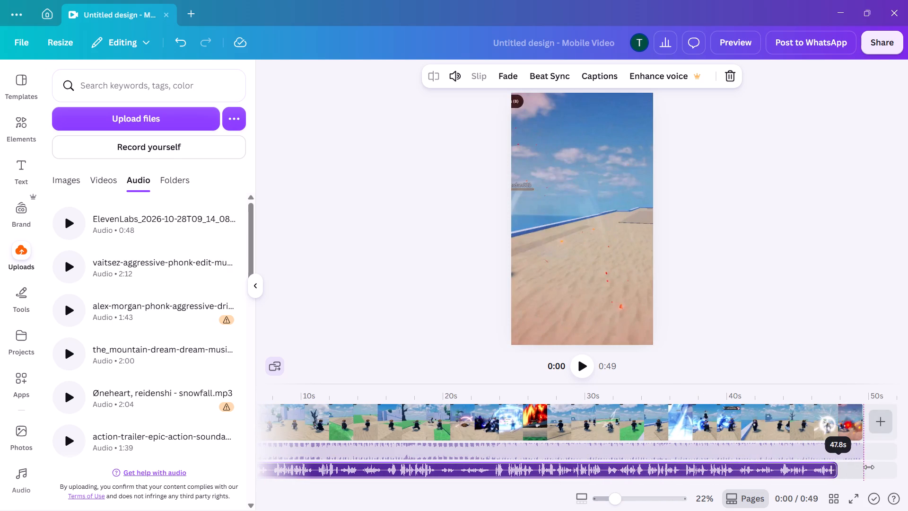
left_click_drag(869, 467, 869, 467)
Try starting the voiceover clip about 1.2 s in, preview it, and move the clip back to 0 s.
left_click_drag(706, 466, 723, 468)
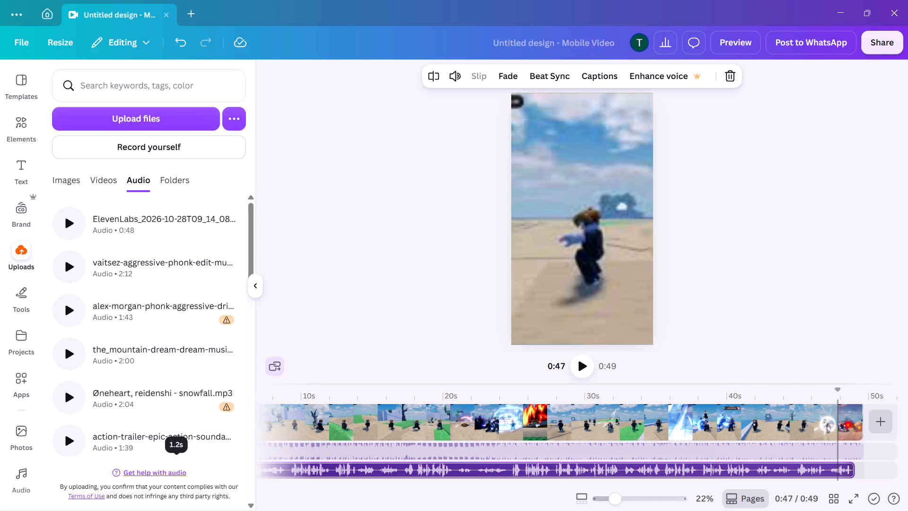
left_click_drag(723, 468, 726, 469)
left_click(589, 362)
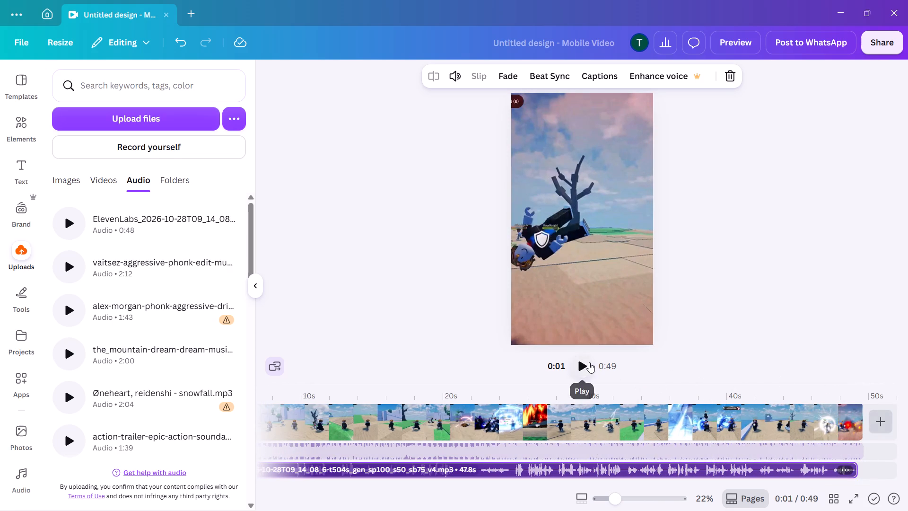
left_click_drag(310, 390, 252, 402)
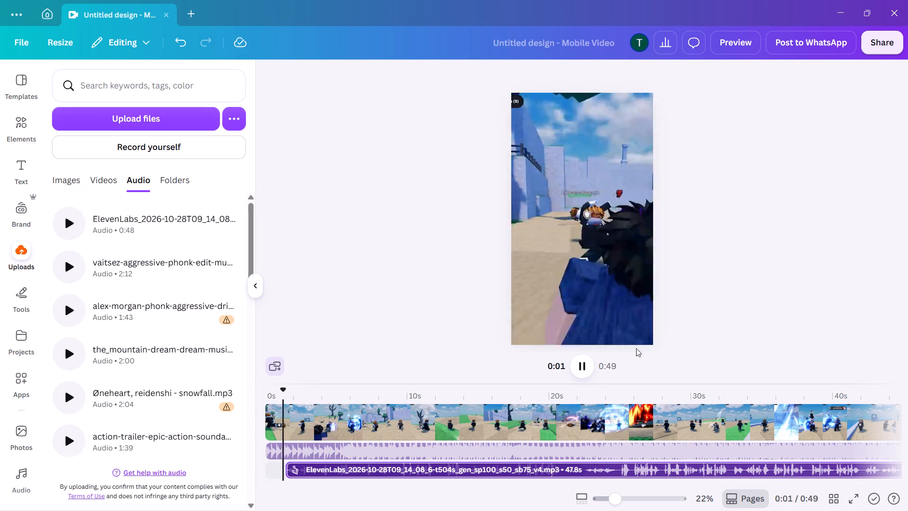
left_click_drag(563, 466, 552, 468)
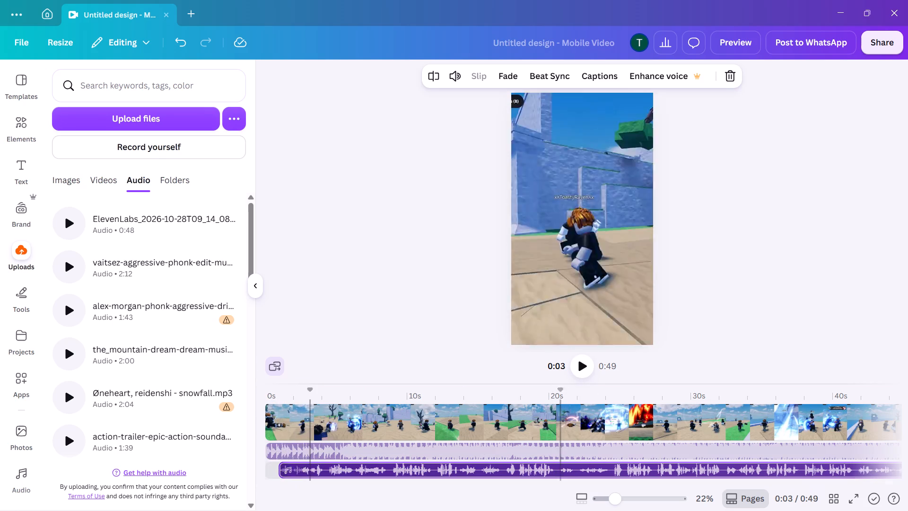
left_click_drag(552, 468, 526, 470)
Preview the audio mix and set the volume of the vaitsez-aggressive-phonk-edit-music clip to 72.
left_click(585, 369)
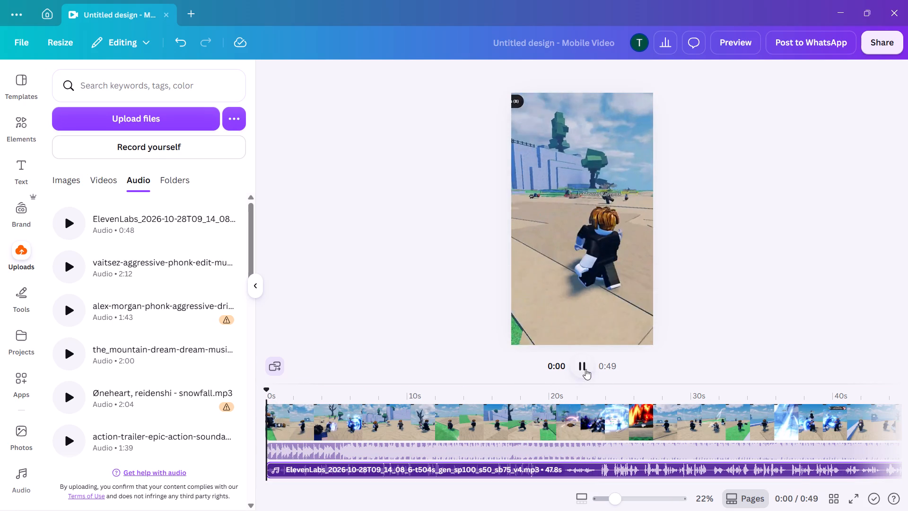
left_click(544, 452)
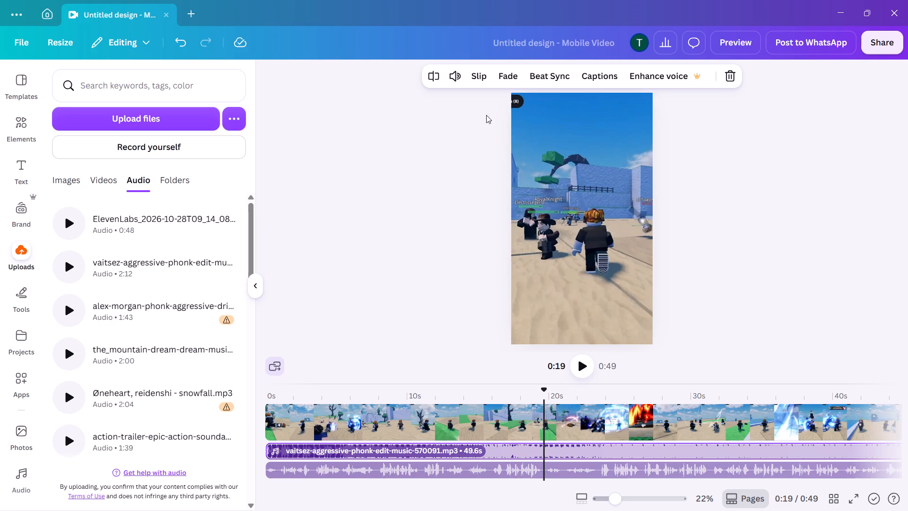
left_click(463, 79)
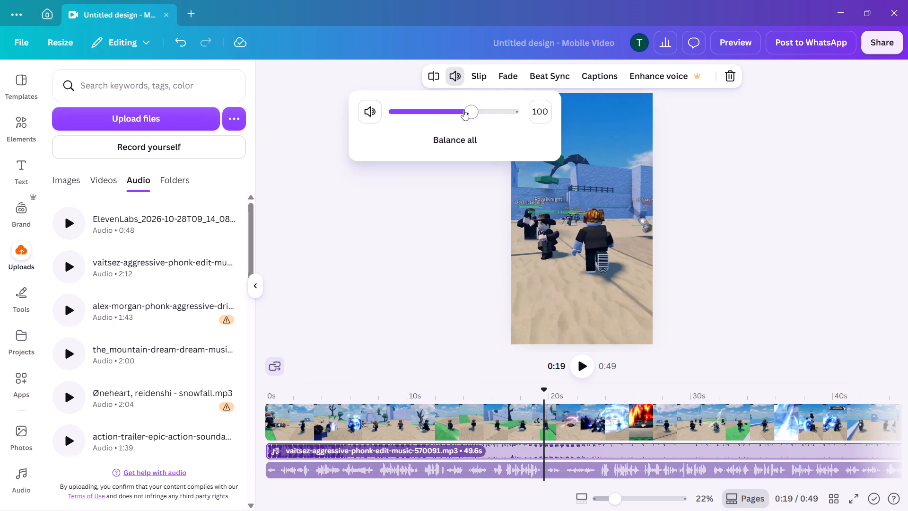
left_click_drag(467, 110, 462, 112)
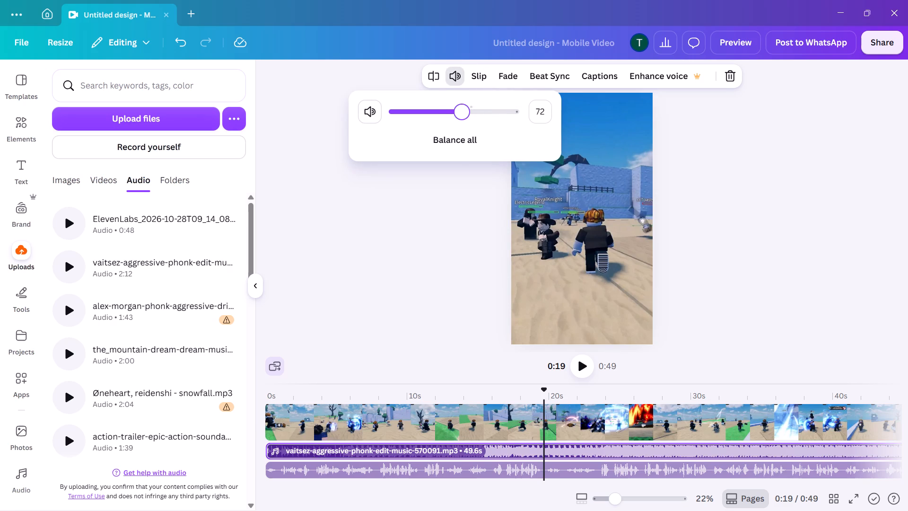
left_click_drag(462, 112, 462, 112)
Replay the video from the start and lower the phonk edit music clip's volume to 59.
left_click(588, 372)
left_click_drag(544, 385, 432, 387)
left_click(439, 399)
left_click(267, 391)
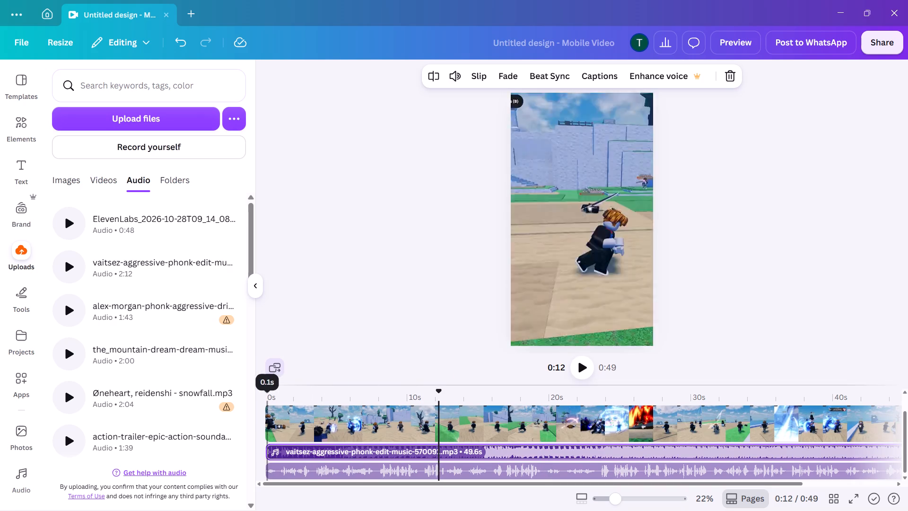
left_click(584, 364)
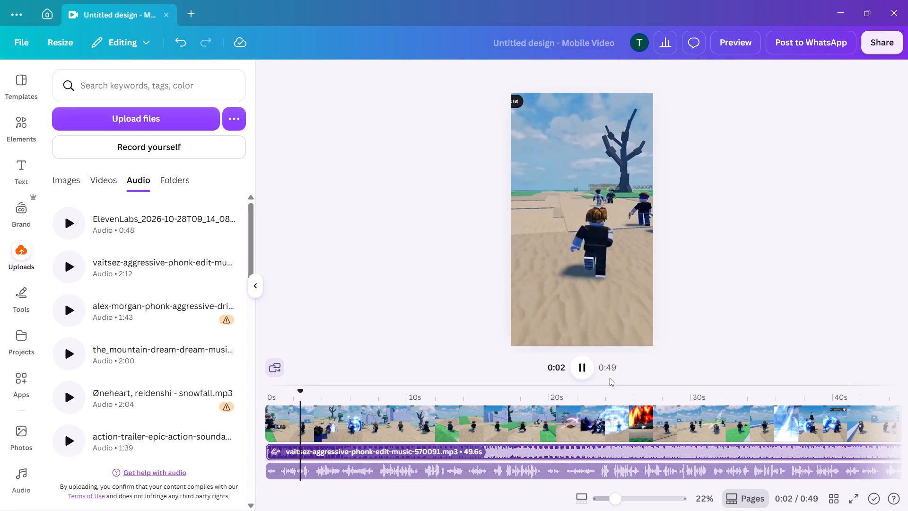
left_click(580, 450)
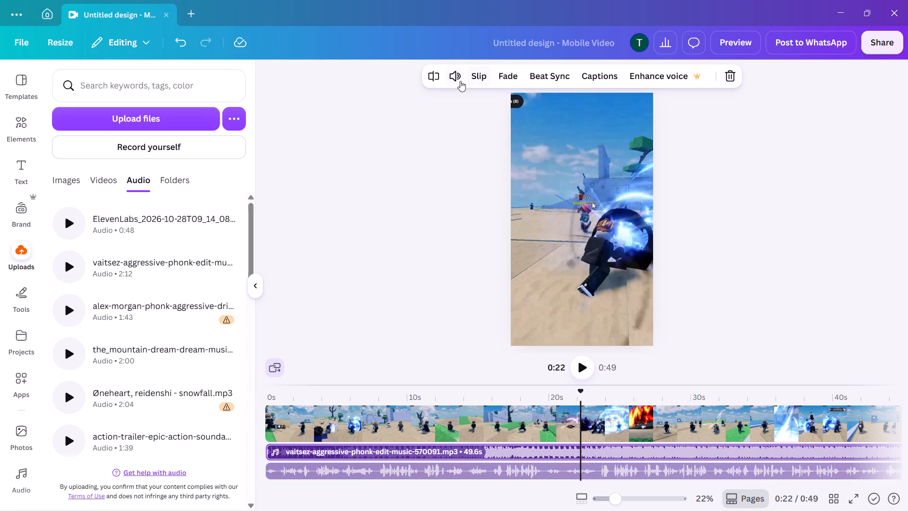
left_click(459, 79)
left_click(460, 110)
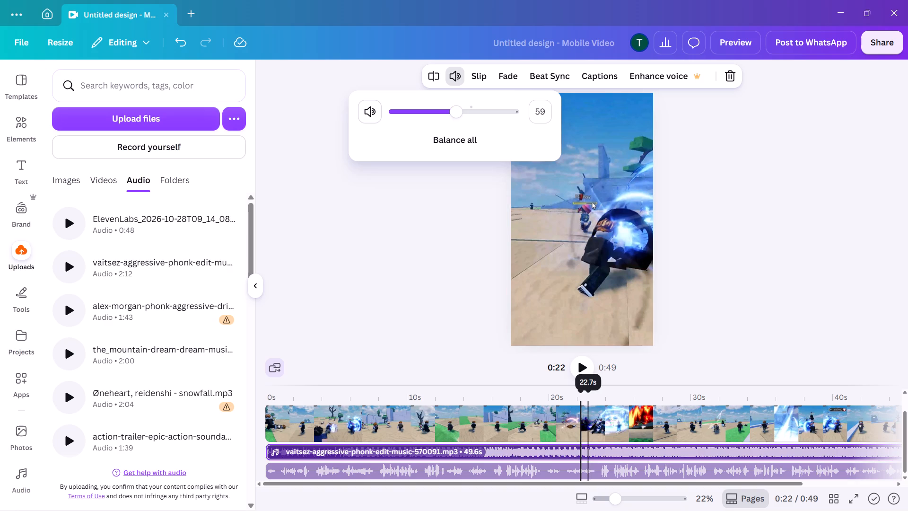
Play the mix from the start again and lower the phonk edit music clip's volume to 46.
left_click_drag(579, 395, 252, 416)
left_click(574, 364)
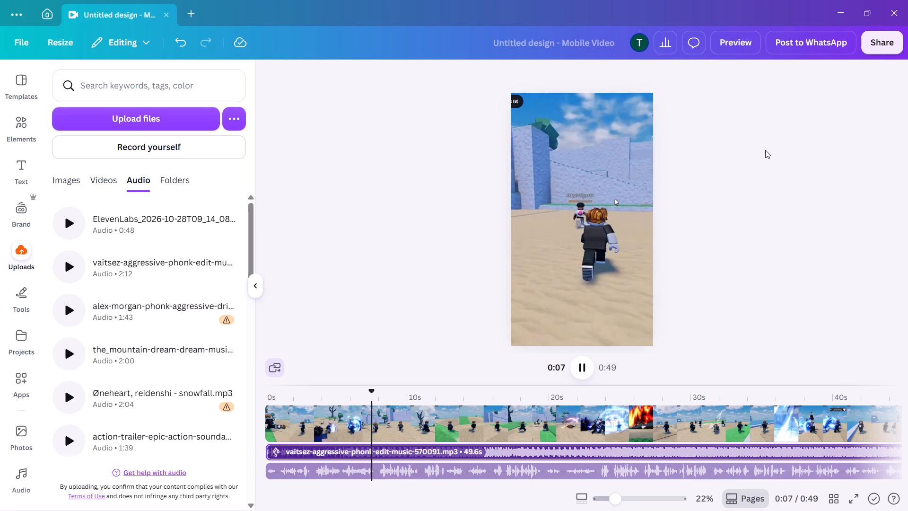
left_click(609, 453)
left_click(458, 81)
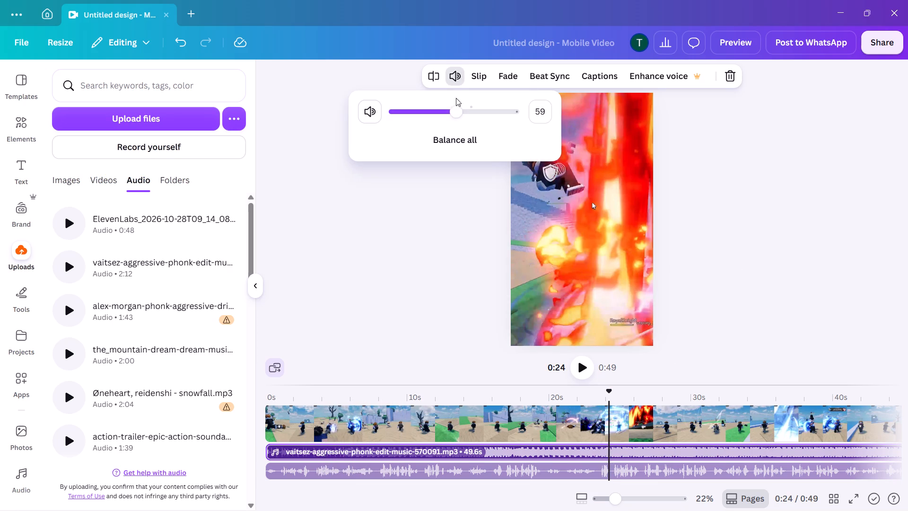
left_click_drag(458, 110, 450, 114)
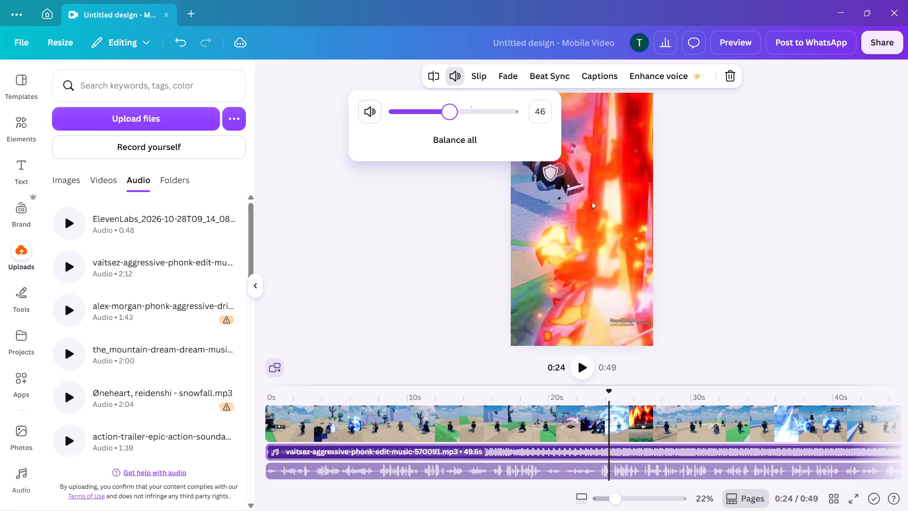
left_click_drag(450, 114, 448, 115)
Preview the mix from the start and raise the ElevenLabs voiceover clip's volume to 123.
left_click(451, 394)
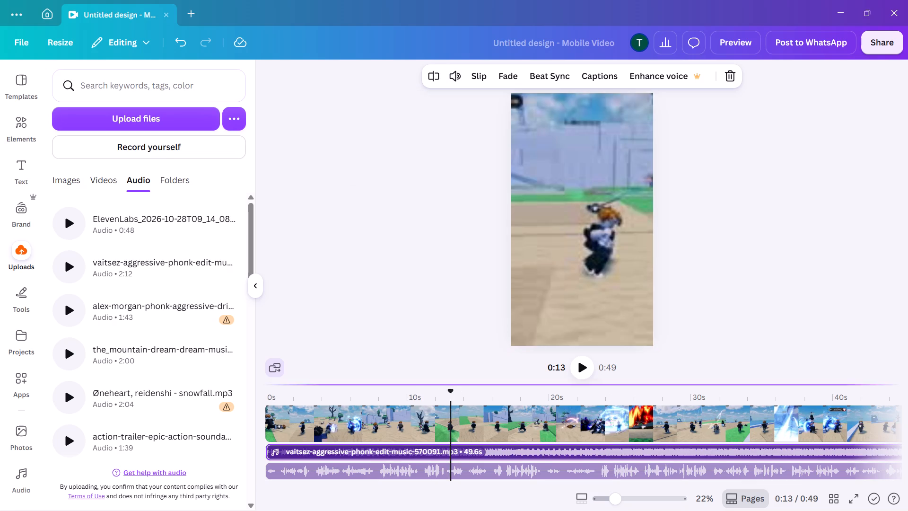
left_click_drag(452, 390, 255, 390)
left_click(587, 369)
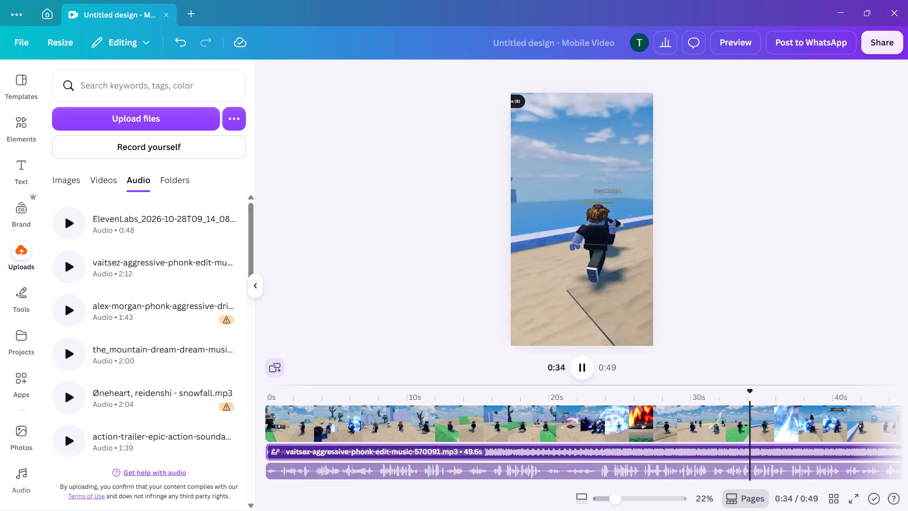
left_click(661, 467)
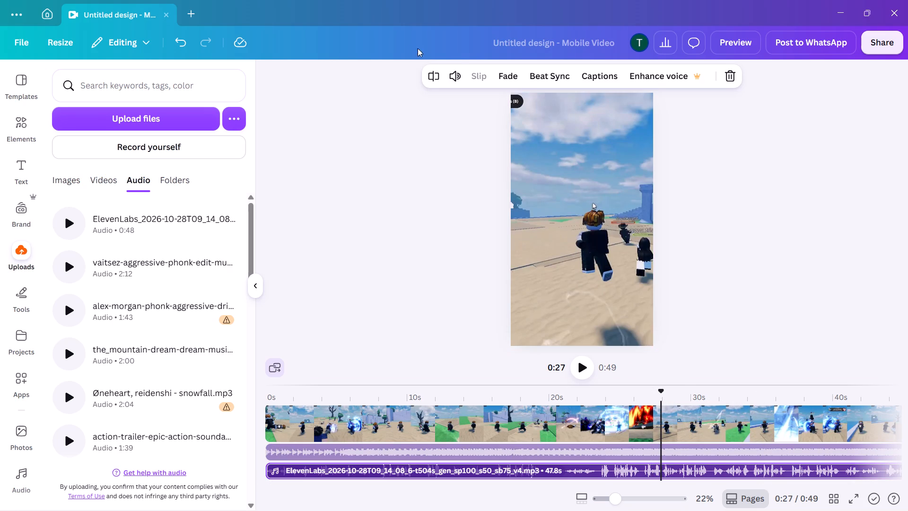
left_click(460, 79)
left_click(475, 116)
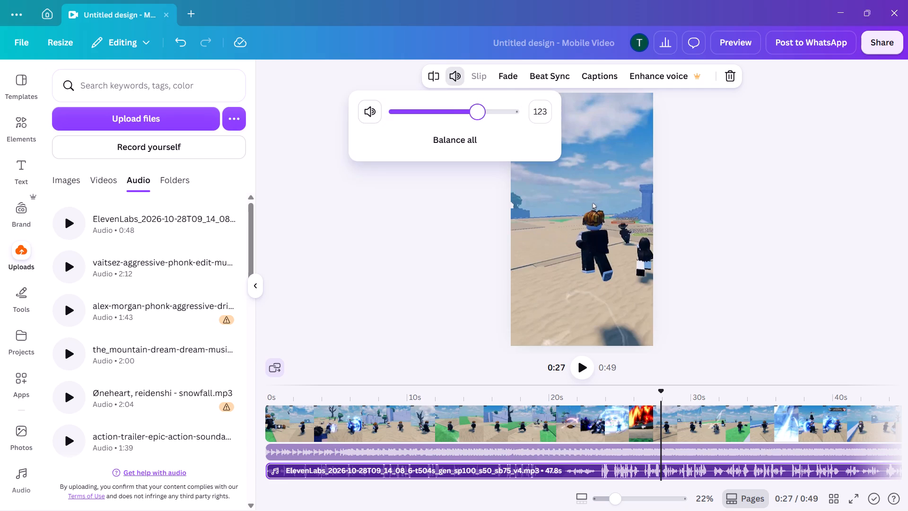
Play the whole video from the start to check the balance between voiceover and music.
left_click(539, 391)
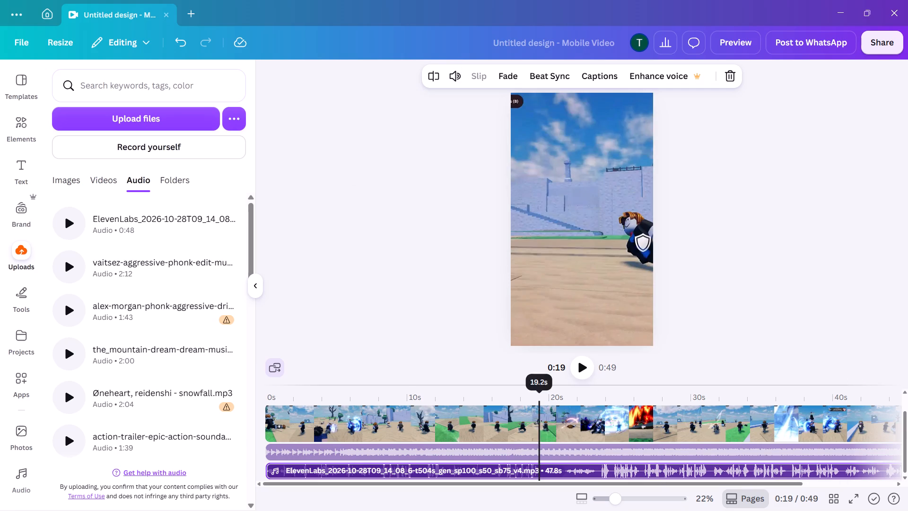
left_click_drag(539, 390, 235, 386)
left_click(582, 366)
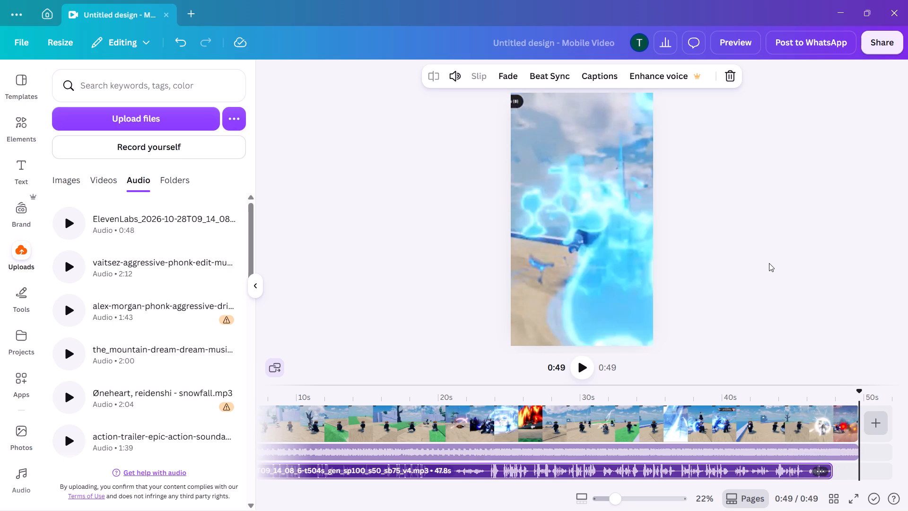
Upload the audio file vaitsez-aggressive-phonk-drift-beat-582774 from Downloads.
left_click(698, 448)
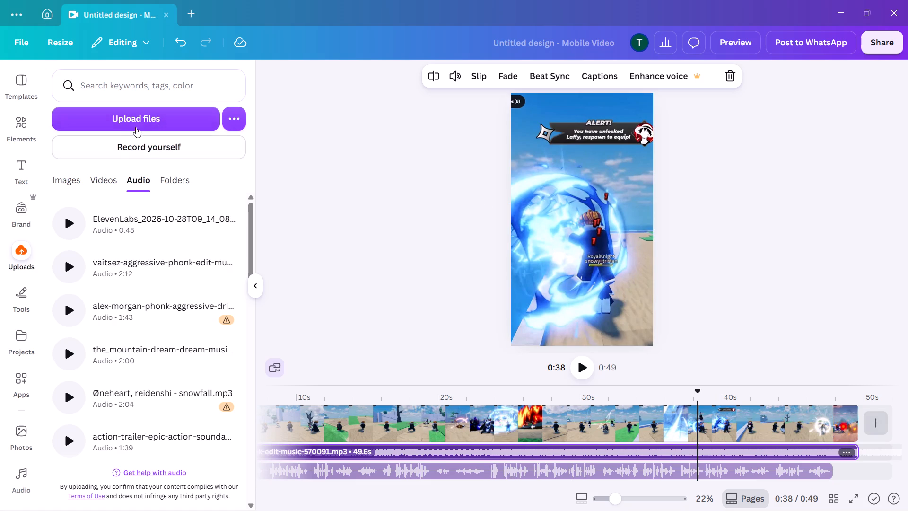
left_click(138, 121)
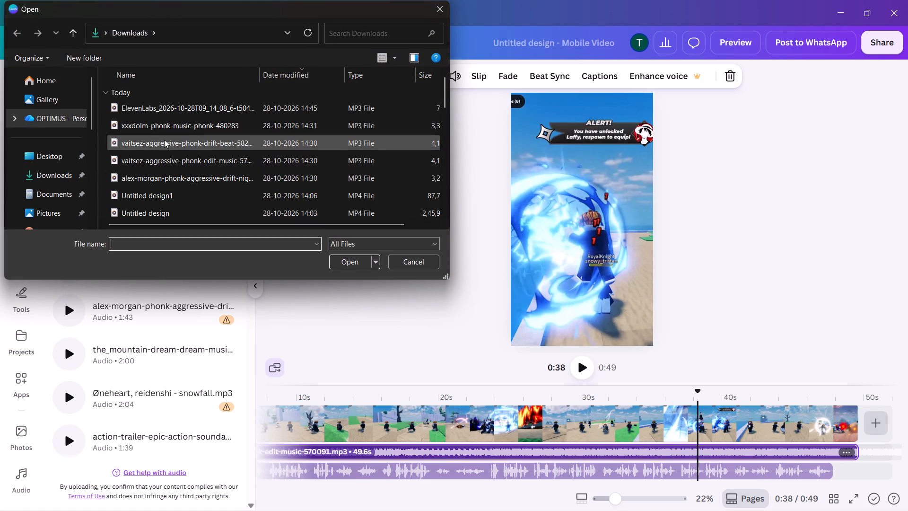
left_click(229, 143)
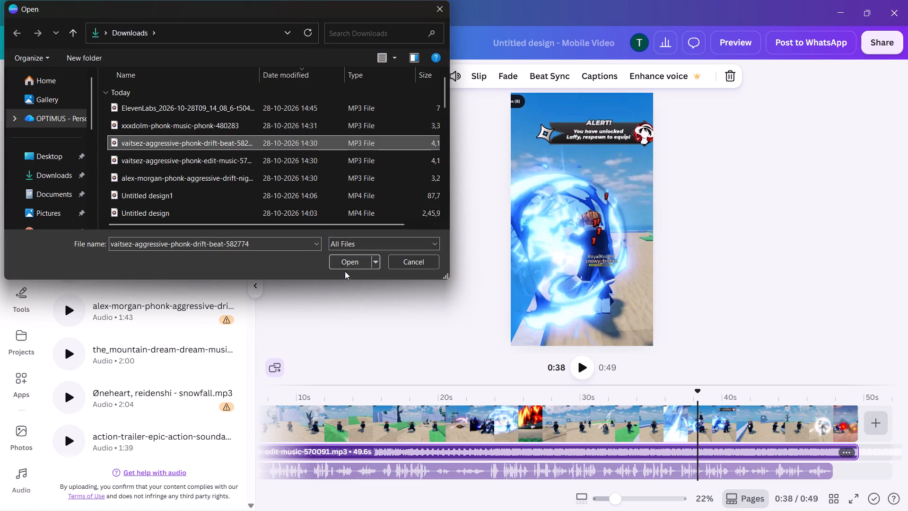
left_click(339, 258)
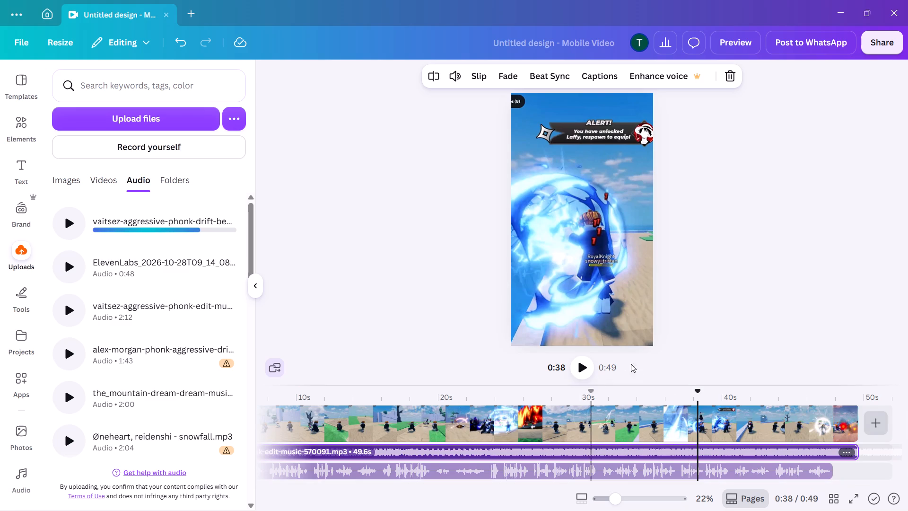
Delete the phonk edit music clip and add the uploaded phonk drift beat to the timeline at 0:29.
left_click(573, 449)
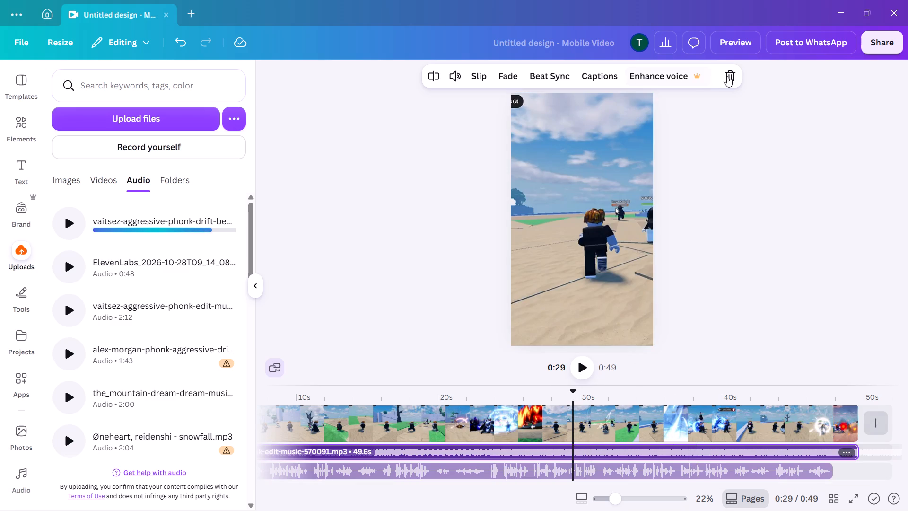
left_click(727, 76)
left_click(183, 229)
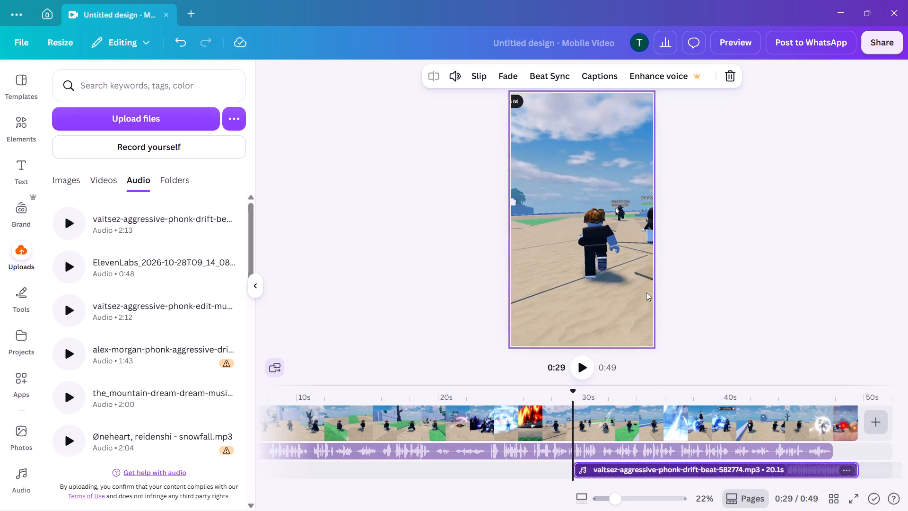
Move the phonk drift beat clip to the start of the timeline and extend it to 49.6 s to span the whole video.
left_click_drag(693, 468, 350, 451)
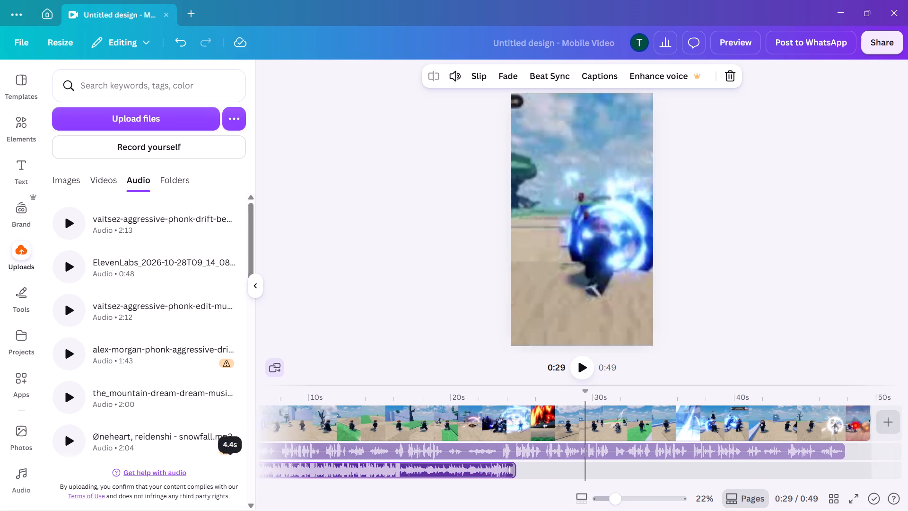
left_click_drag(350, 451, 324, 457)
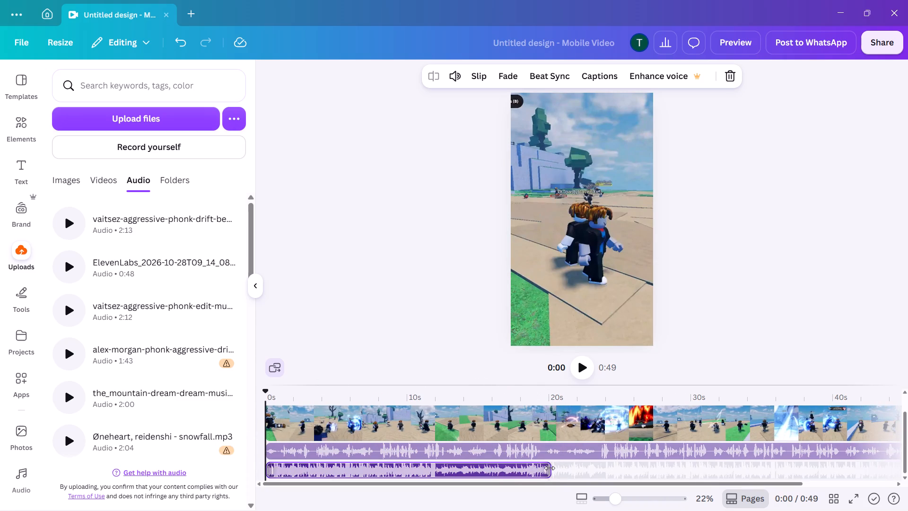
left_click_drag(550, 468, 855, 473)
Preview the mix from the start and lower the phonk drift beat clip's volume to 49.
left_click(585, 366)
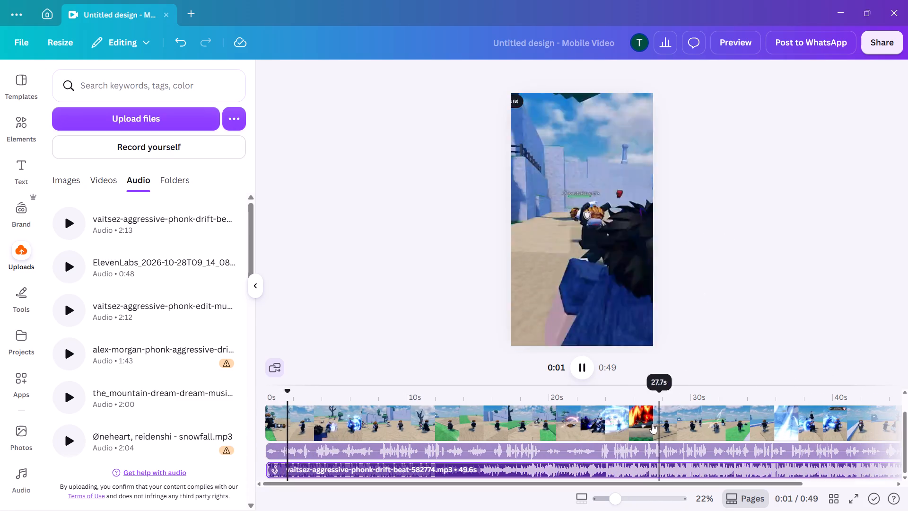
left_click(618, 447)
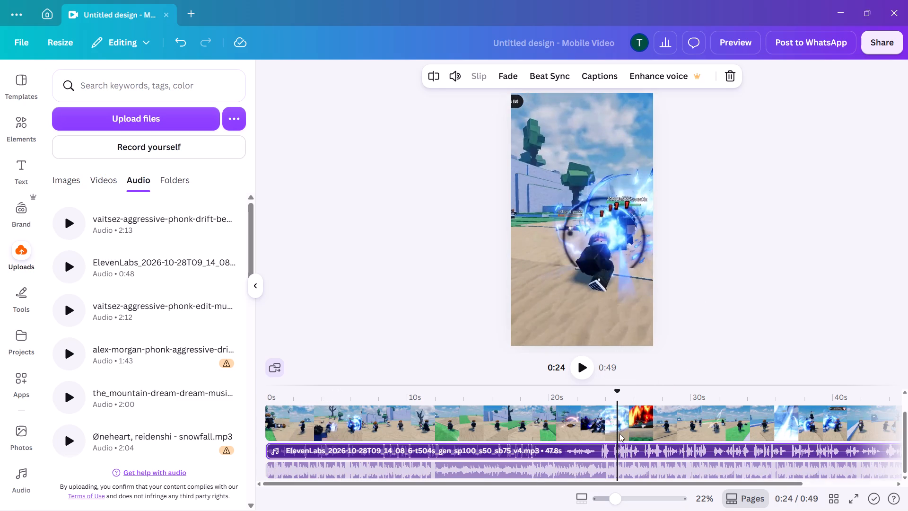
left_click(454, 73)
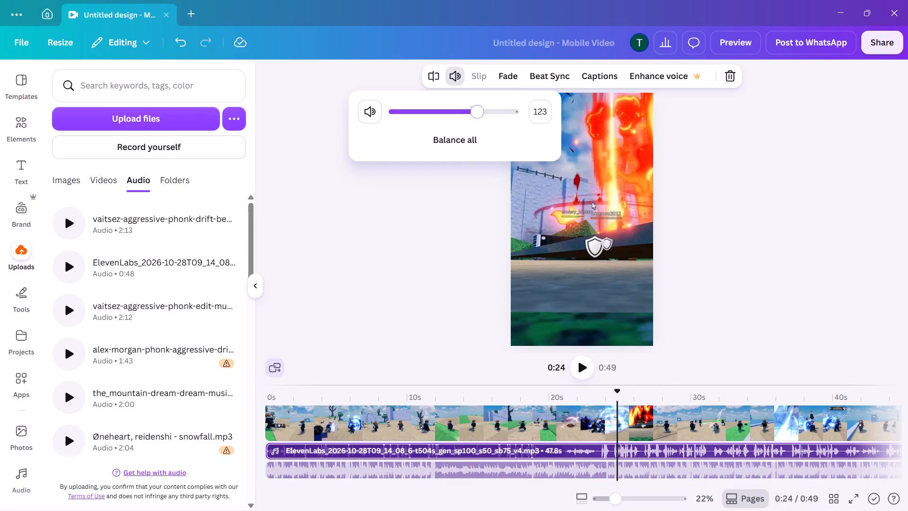
left_click(388, 461)
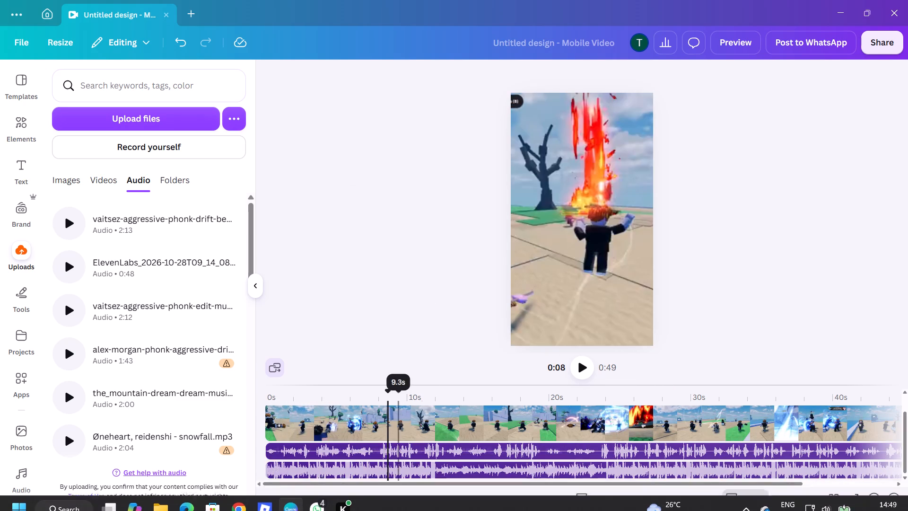
left_click(412, 466)
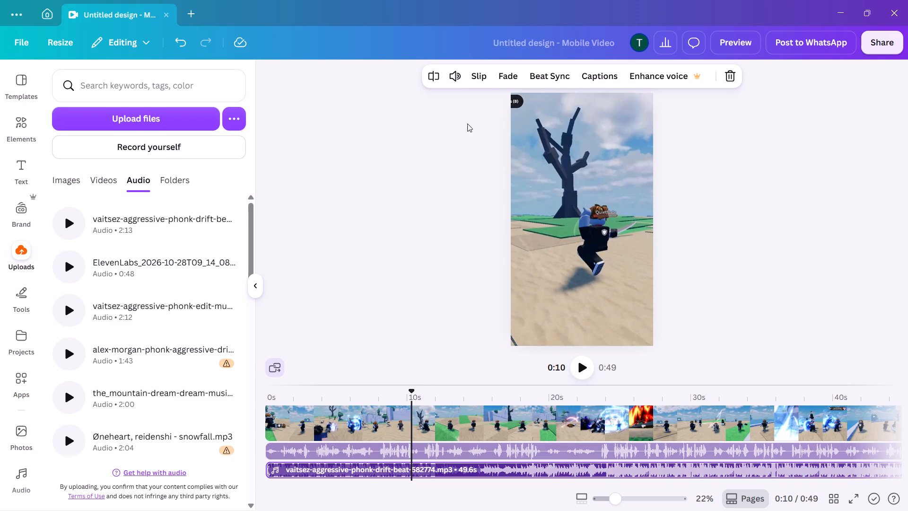
left_click(463, 77)
left_click_drag(468, 107, 457, 113)
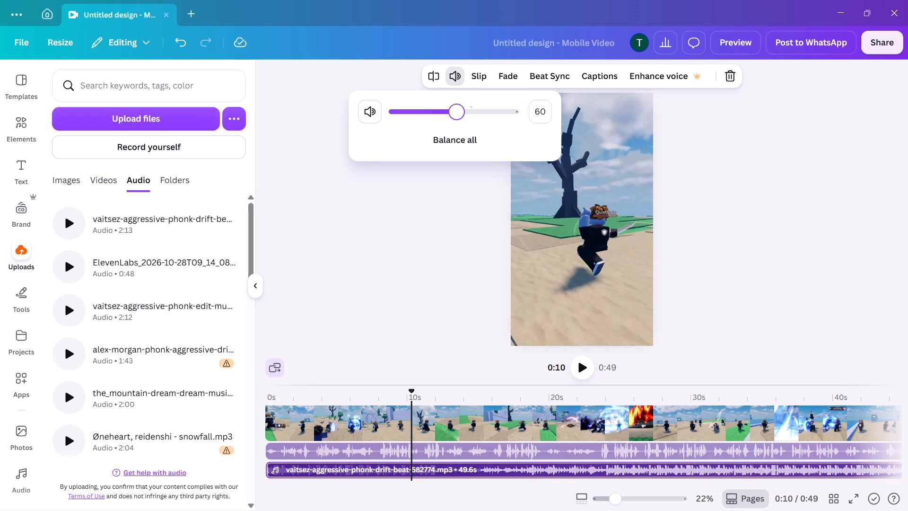
left_click_drag(457, 113, 451, 115)
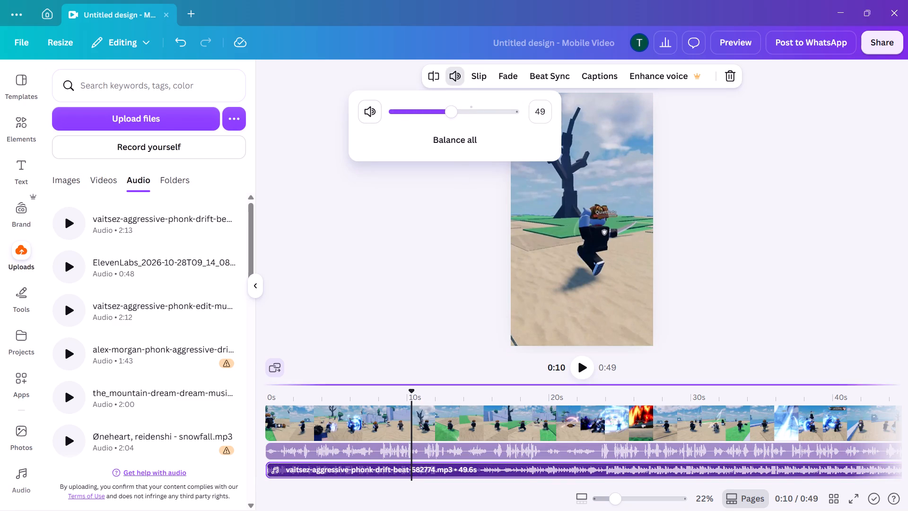
Play the video from the start to check the balance between the voiceover and the drift beat.
left_click_drag(412, 392, 225, 401)
left_click(585, 374)
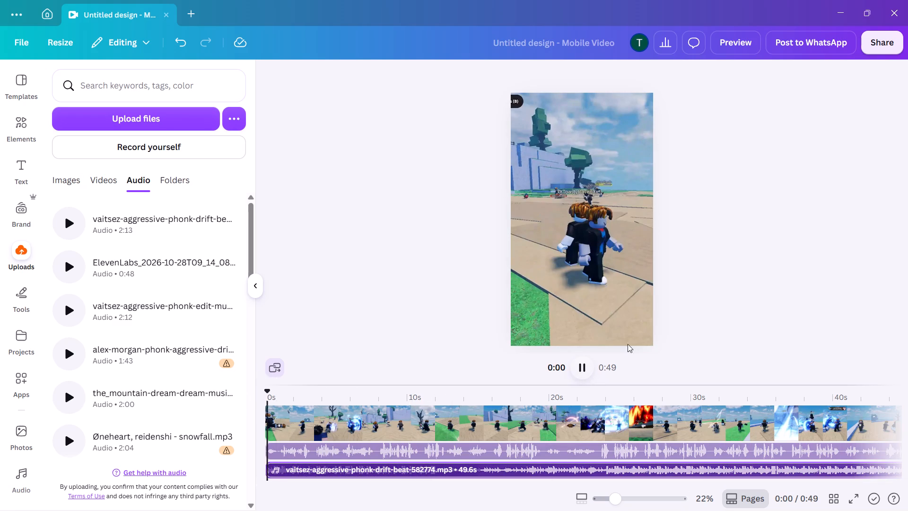
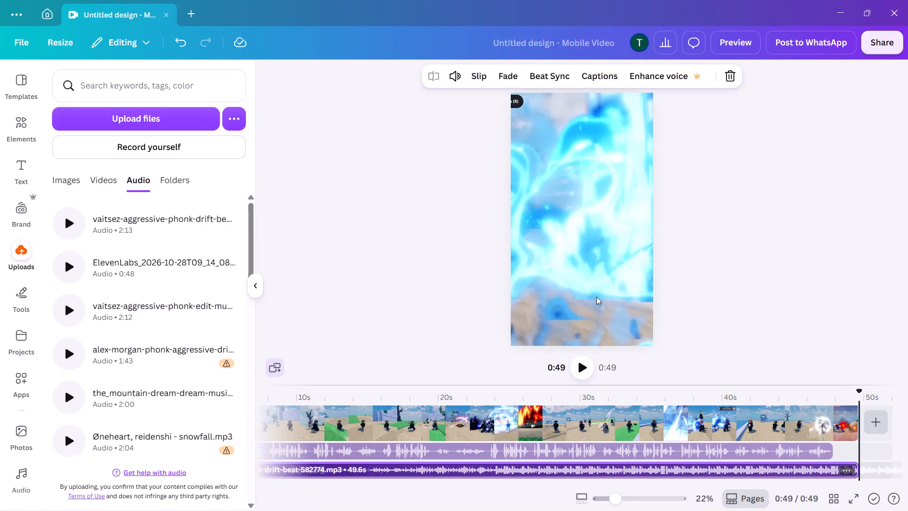
Briefly play the current mix and upload the xxxdolm-phonk-music-phonk-480283 file from the Downloads folder.
left_click(588, 371)
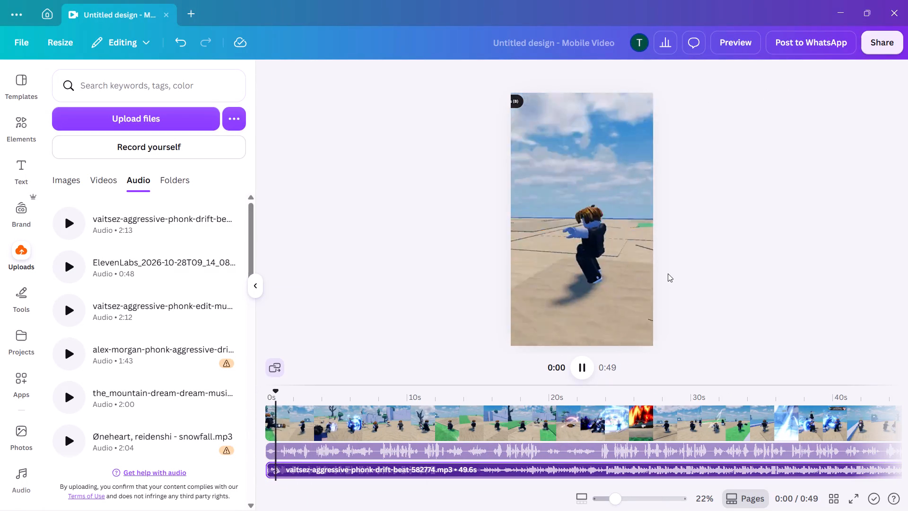
left_click(622, 446)
left_click(178, 127)
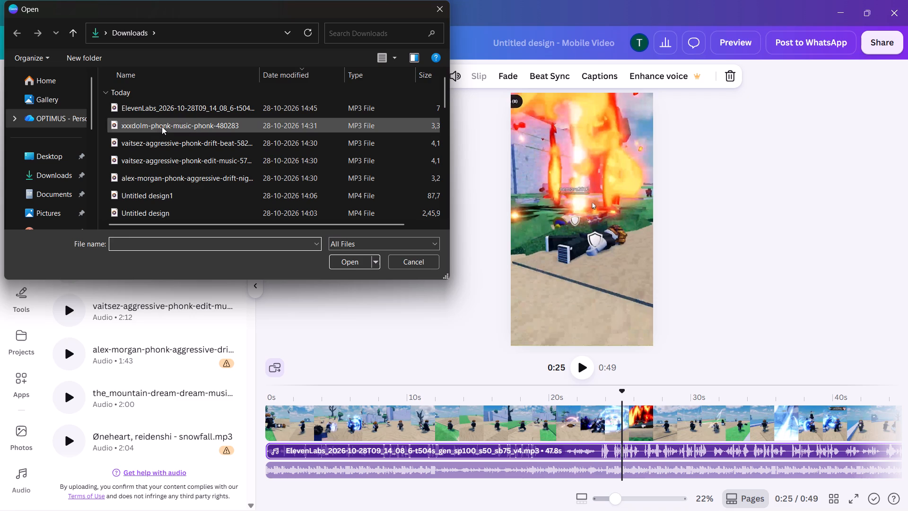
left_click(162, 126)
left_click(339, 264)
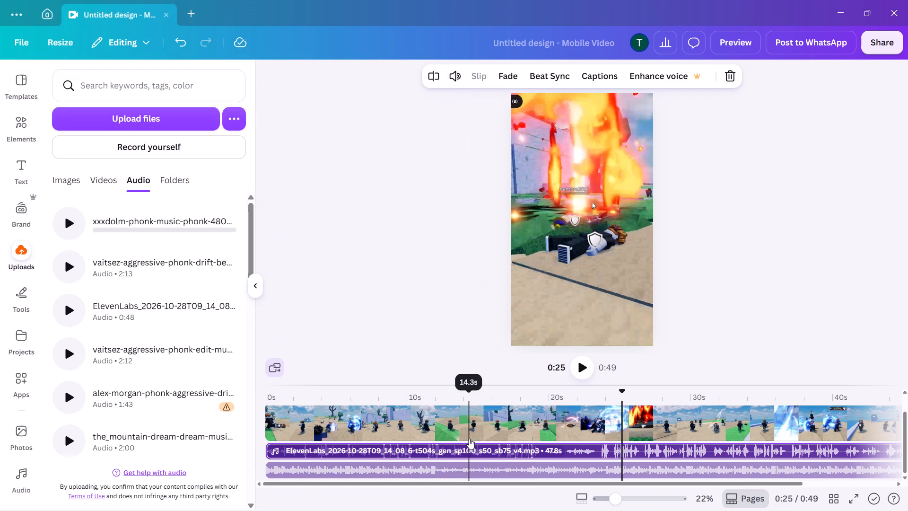
Delete the ElevenLabs voiceover clip from the timeline.
left_click(467, 445)
left_click(727, 77)
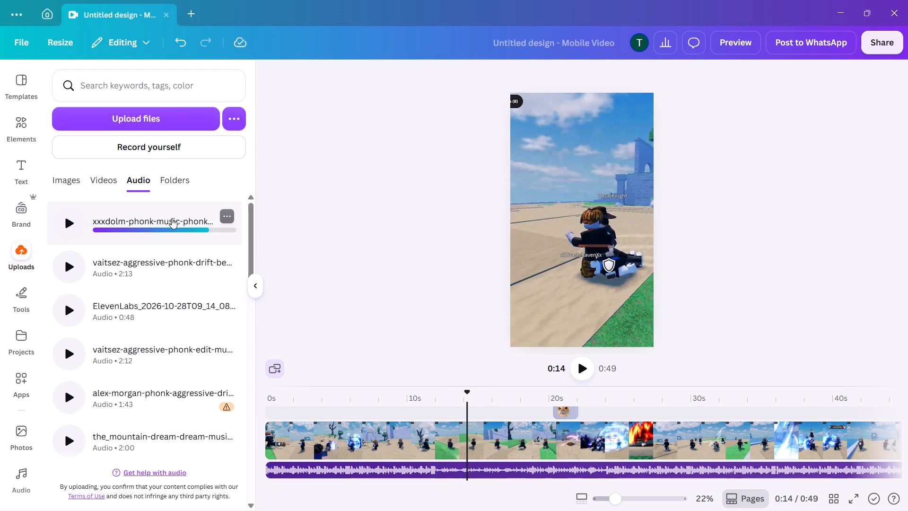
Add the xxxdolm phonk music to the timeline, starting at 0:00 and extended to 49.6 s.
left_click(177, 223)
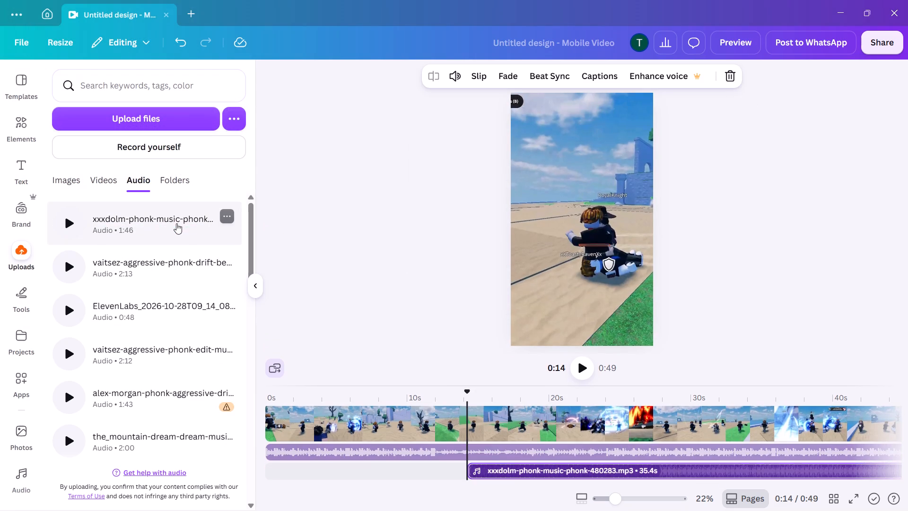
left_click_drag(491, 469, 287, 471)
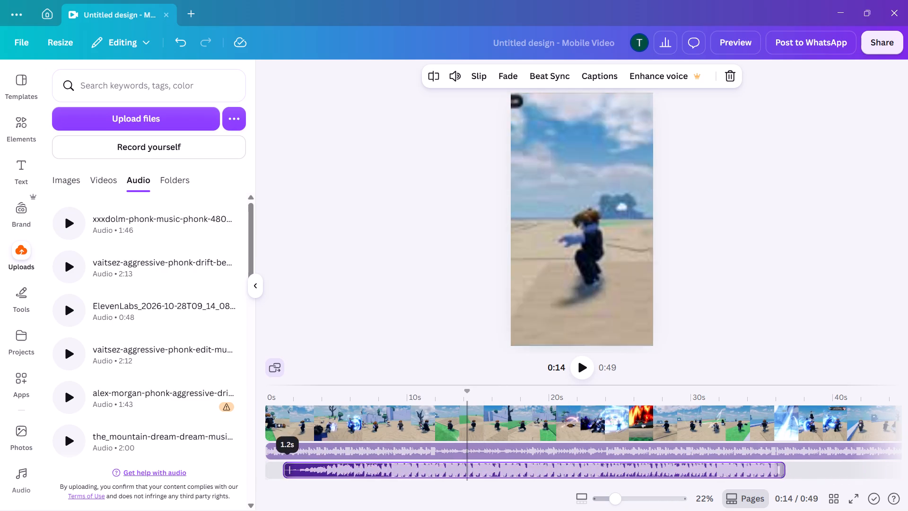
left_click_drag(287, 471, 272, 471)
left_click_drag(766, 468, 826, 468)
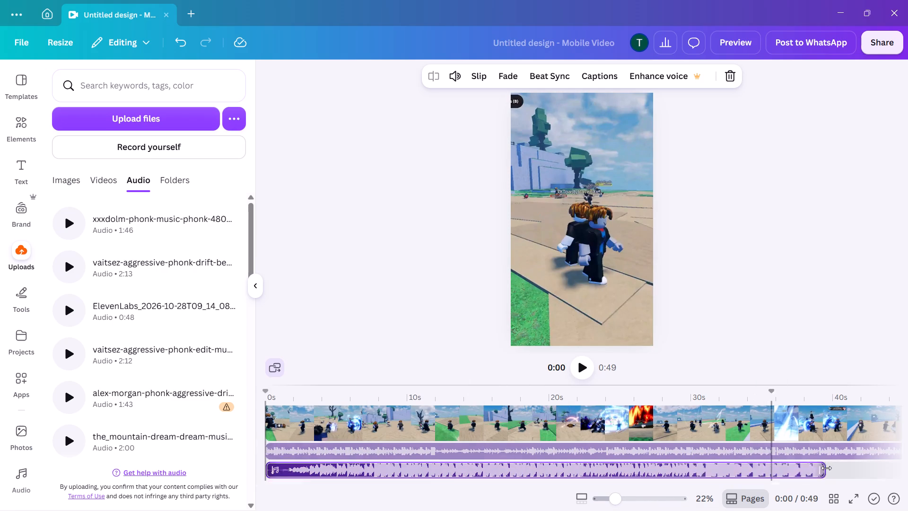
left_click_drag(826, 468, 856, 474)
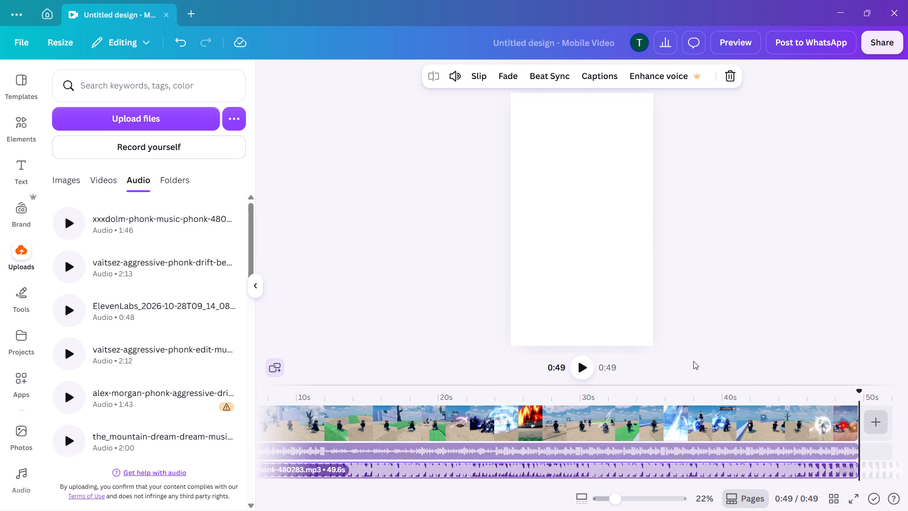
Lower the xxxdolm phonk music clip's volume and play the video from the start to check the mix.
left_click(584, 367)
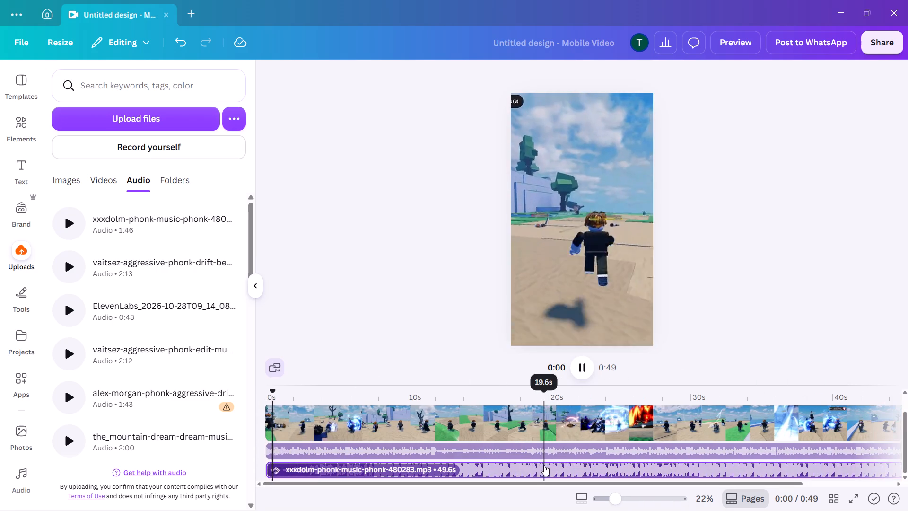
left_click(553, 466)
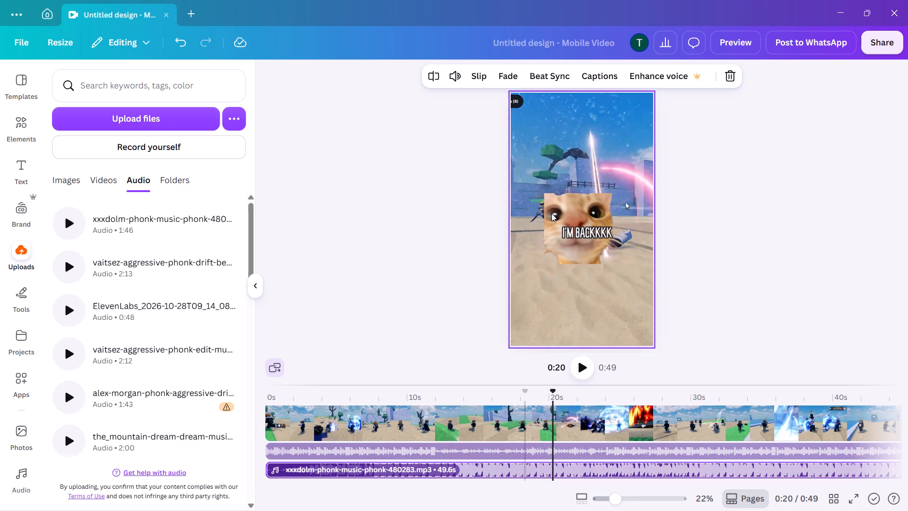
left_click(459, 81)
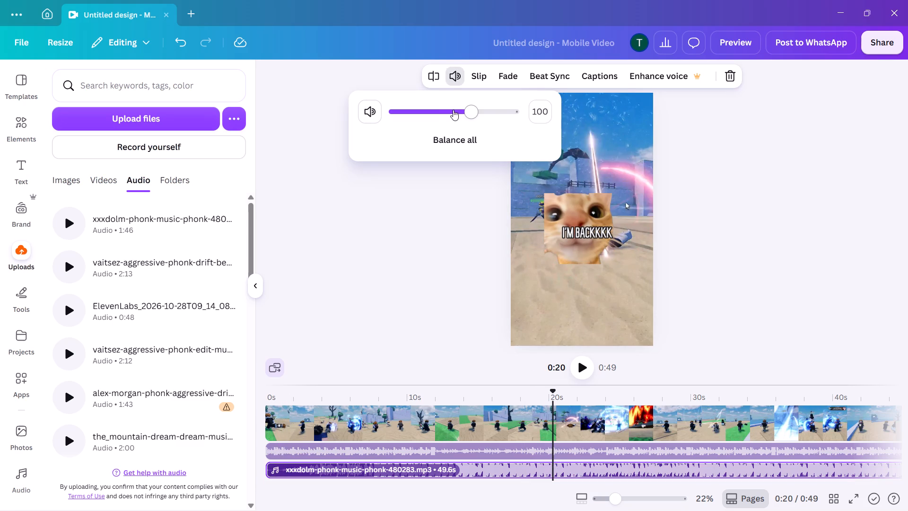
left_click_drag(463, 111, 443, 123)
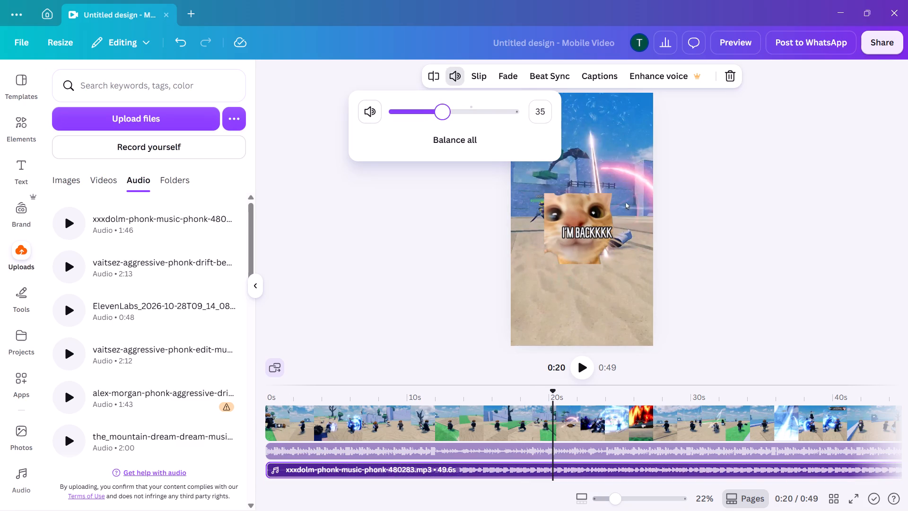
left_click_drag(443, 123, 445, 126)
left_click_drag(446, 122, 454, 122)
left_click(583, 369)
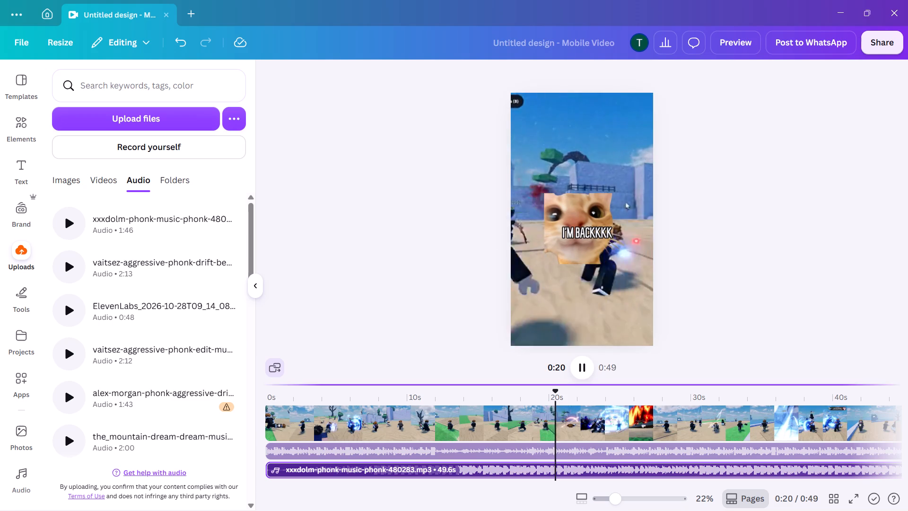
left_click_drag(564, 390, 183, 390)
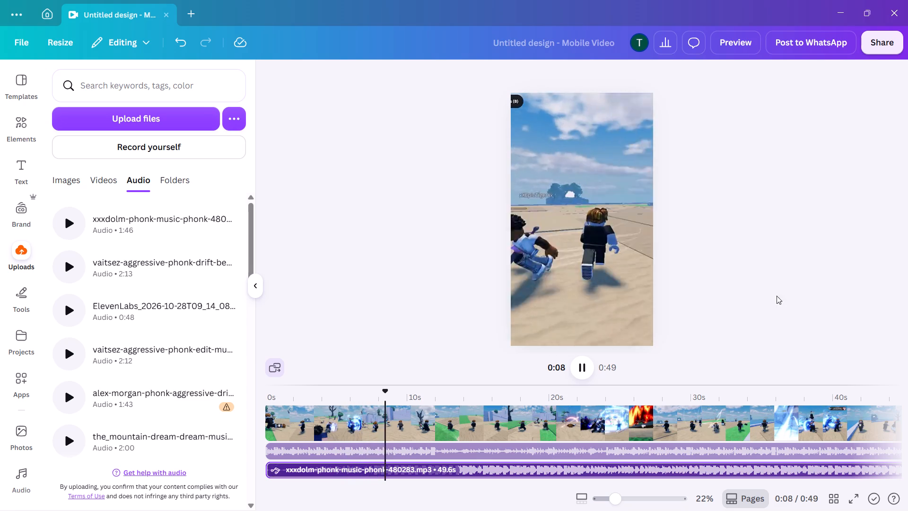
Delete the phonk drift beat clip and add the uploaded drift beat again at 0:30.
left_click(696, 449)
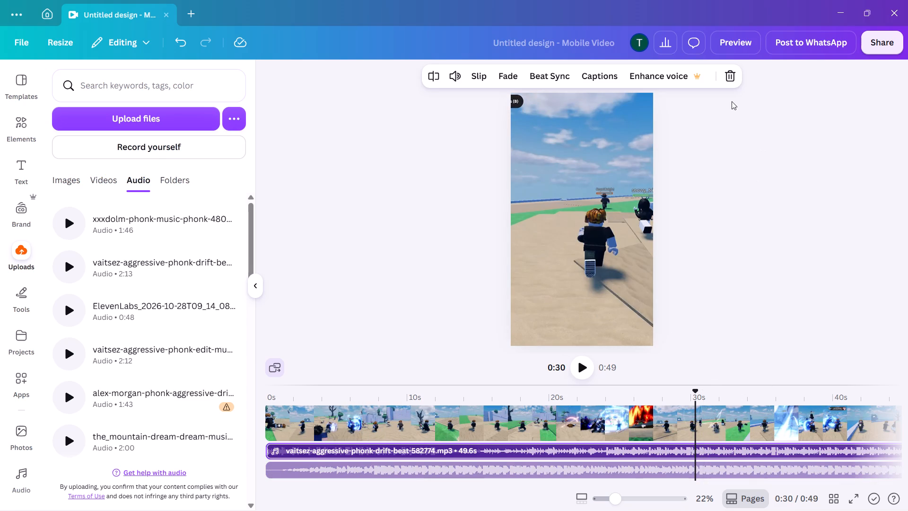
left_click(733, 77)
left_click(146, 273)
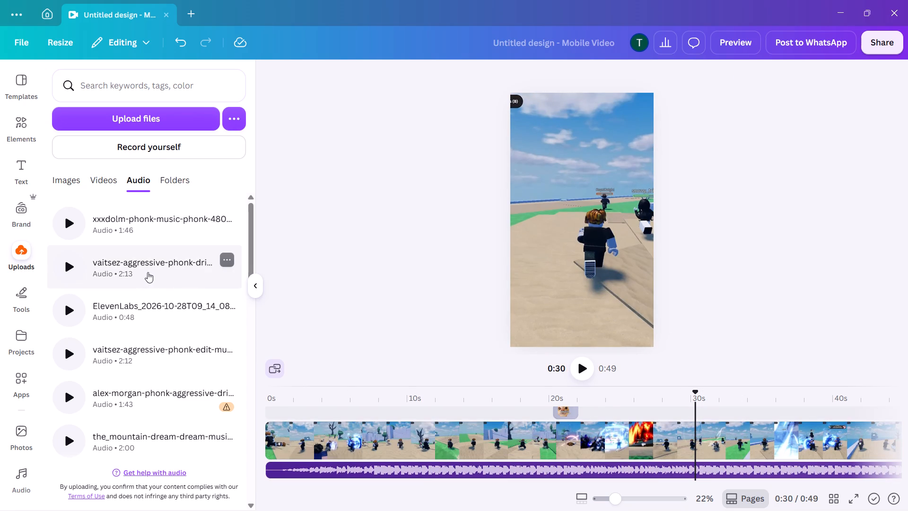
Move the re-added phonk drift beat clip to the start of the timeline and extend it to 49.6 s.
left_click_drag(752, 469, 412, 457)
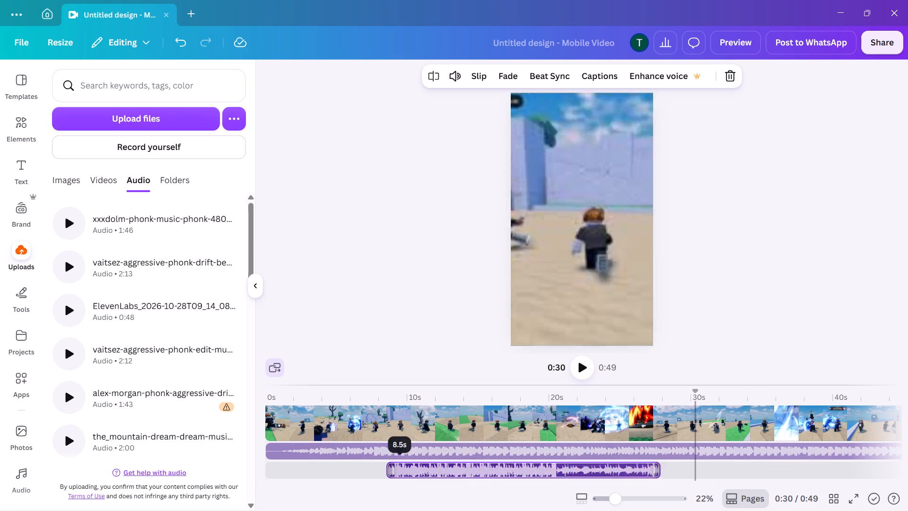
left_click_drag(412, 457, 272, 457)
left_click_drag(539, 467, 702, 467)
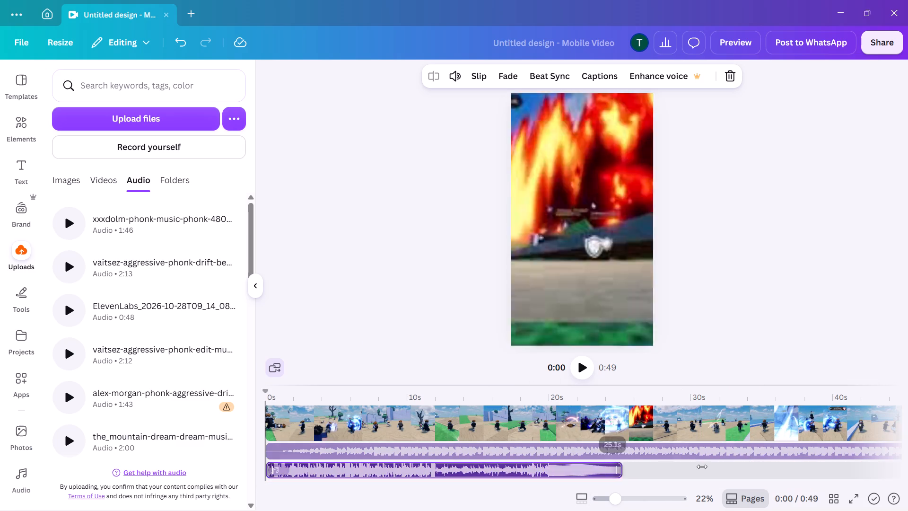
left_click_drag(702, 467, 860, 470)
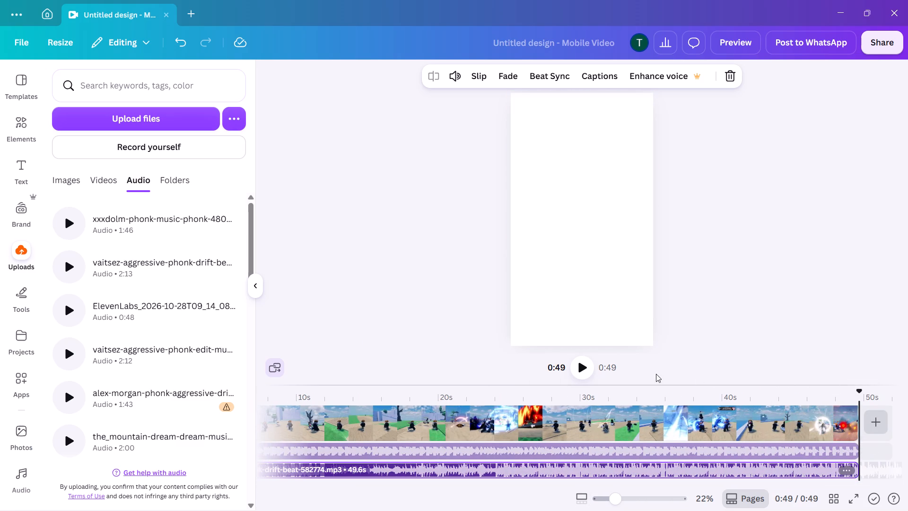
Play the video from the start to check the mix of the two phonk tracks.
left_click(580, 368)
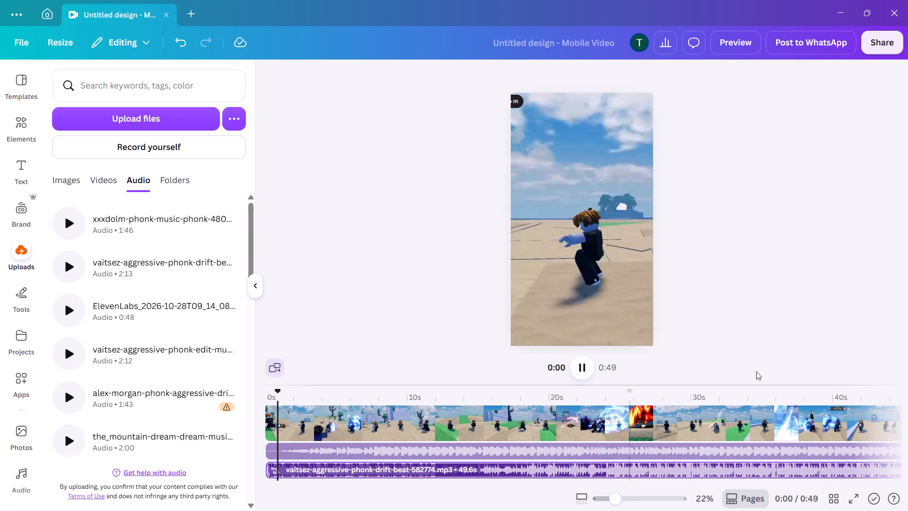
left_click(732, 395)
left_click_drag(733, 393, 774, 393)
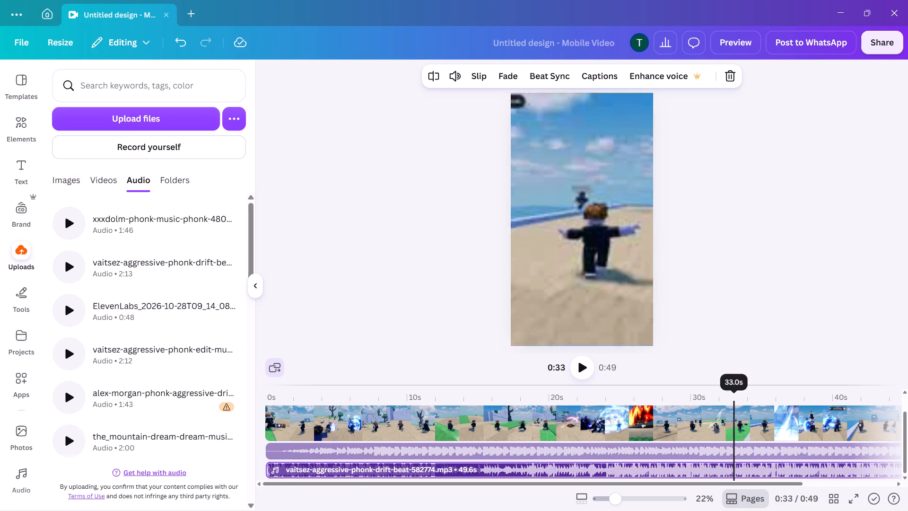
left_click_drag(774, 393, 201, 396)
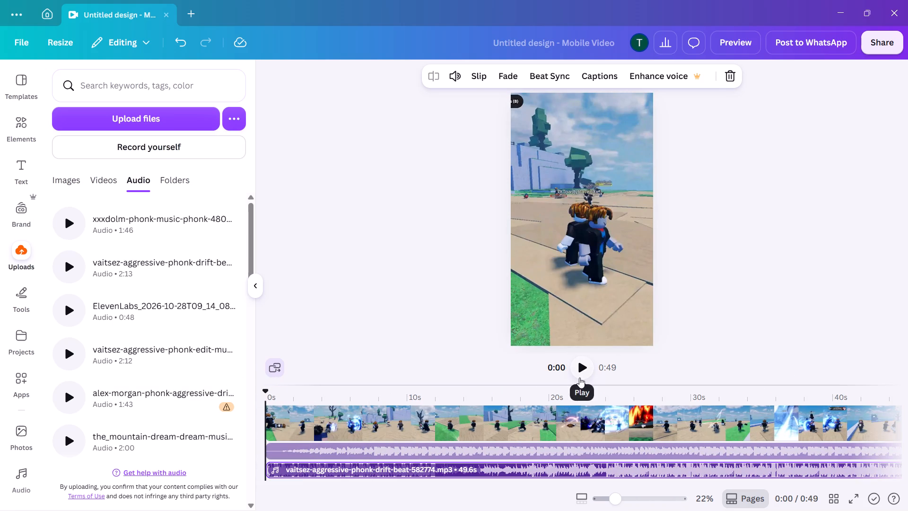
left_click(579, 378)
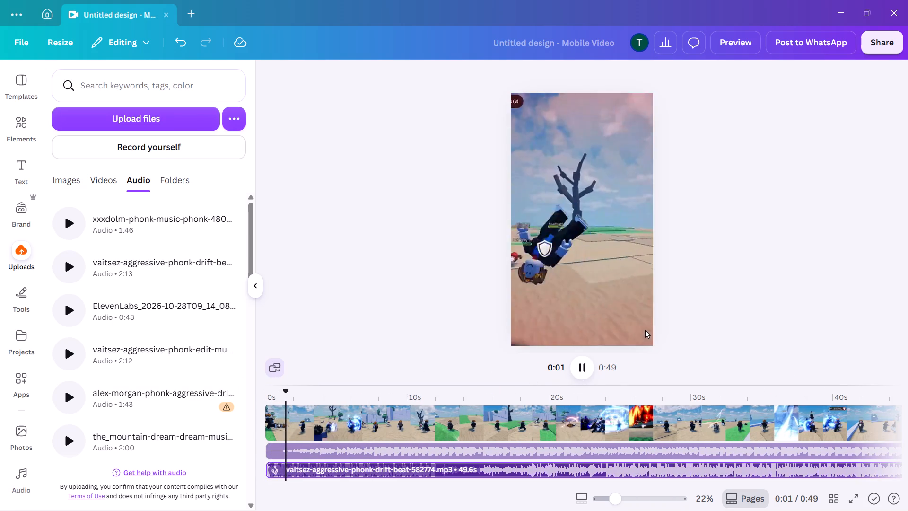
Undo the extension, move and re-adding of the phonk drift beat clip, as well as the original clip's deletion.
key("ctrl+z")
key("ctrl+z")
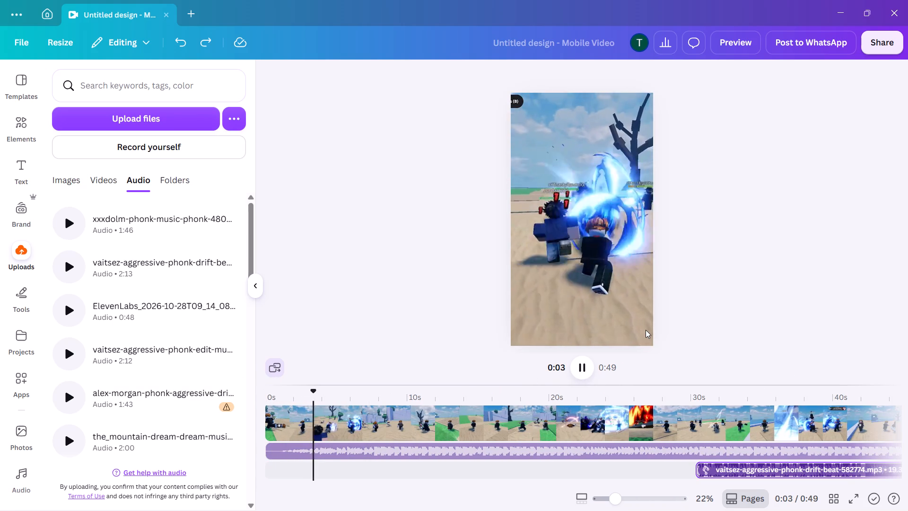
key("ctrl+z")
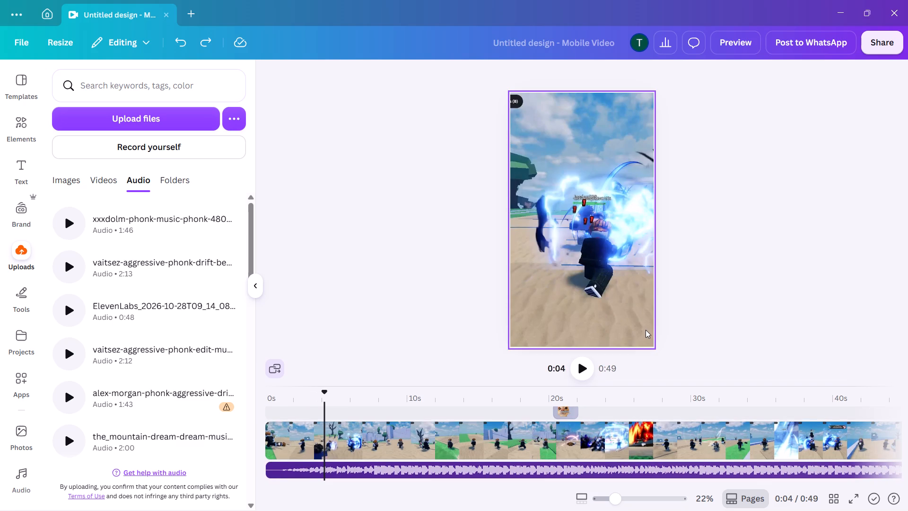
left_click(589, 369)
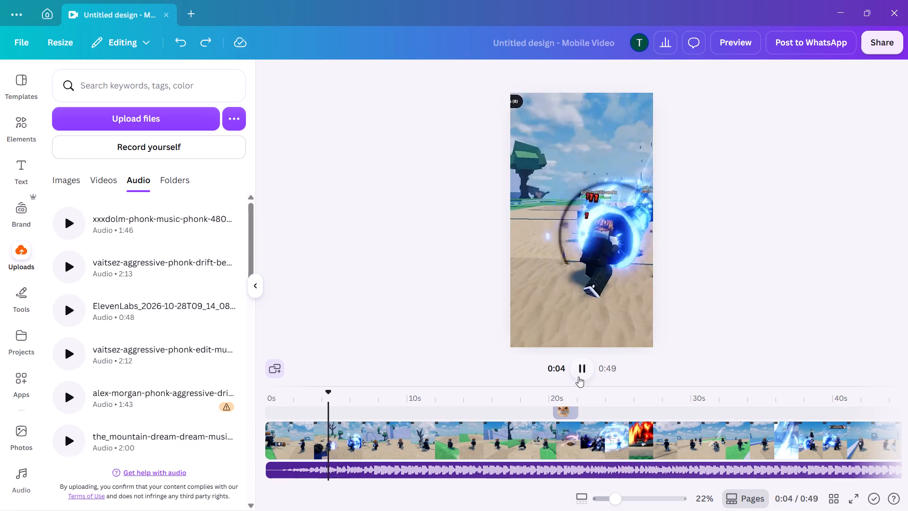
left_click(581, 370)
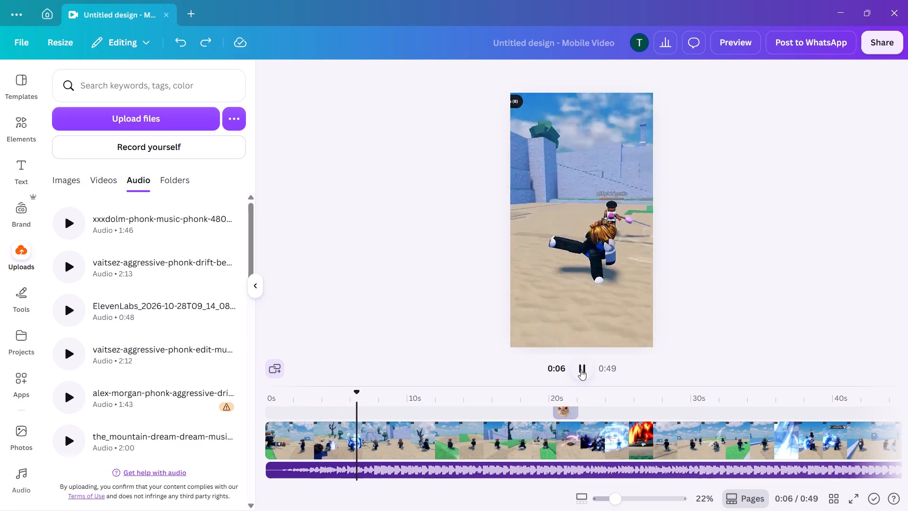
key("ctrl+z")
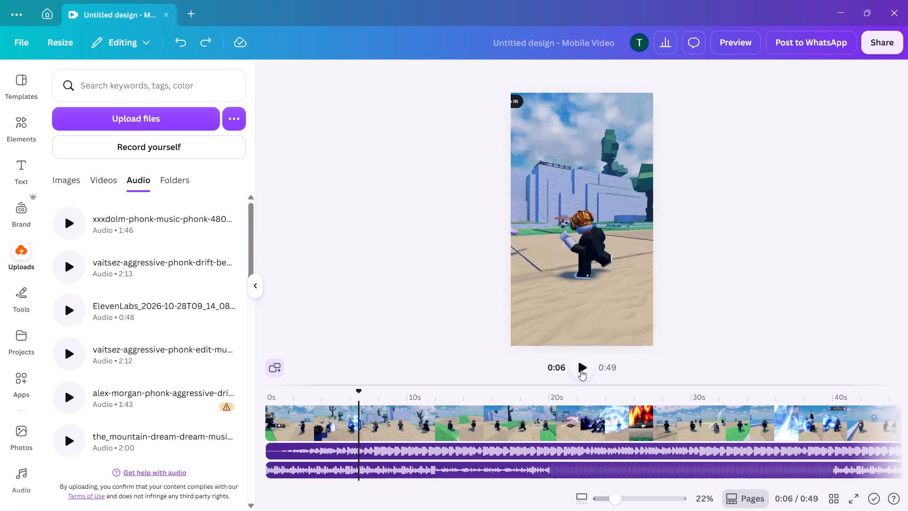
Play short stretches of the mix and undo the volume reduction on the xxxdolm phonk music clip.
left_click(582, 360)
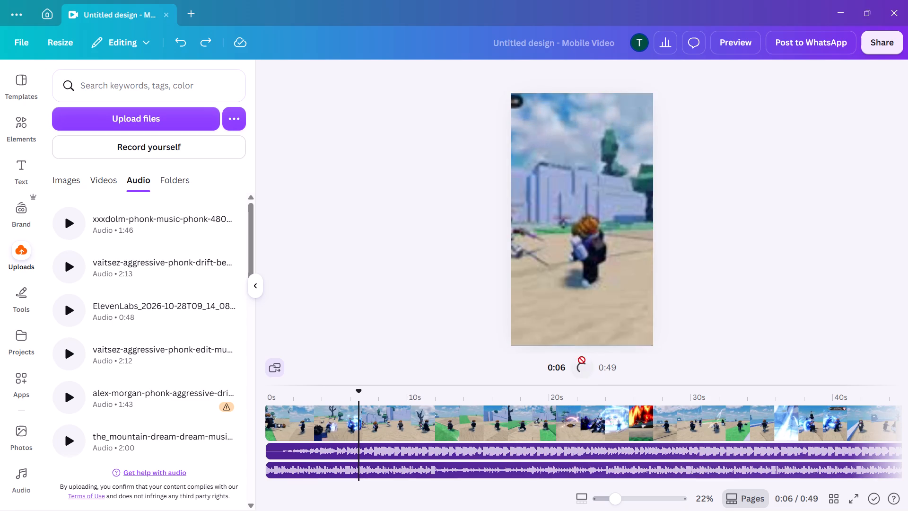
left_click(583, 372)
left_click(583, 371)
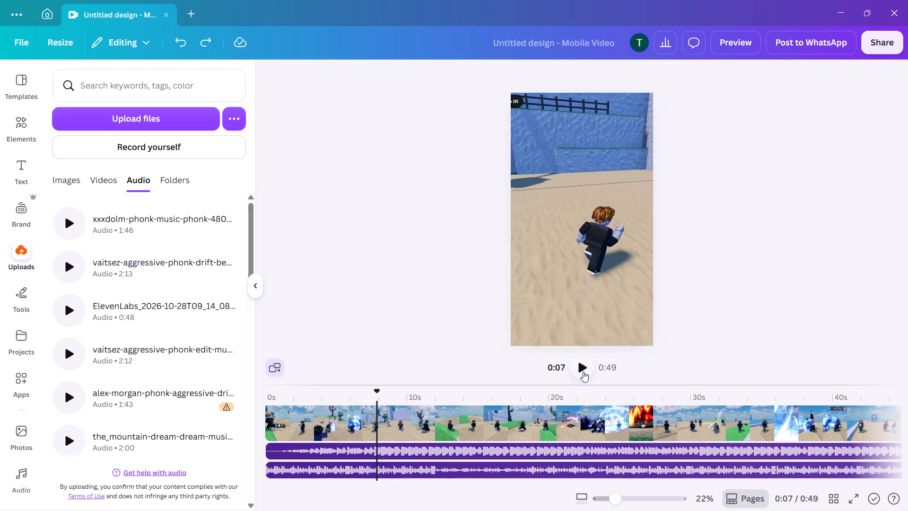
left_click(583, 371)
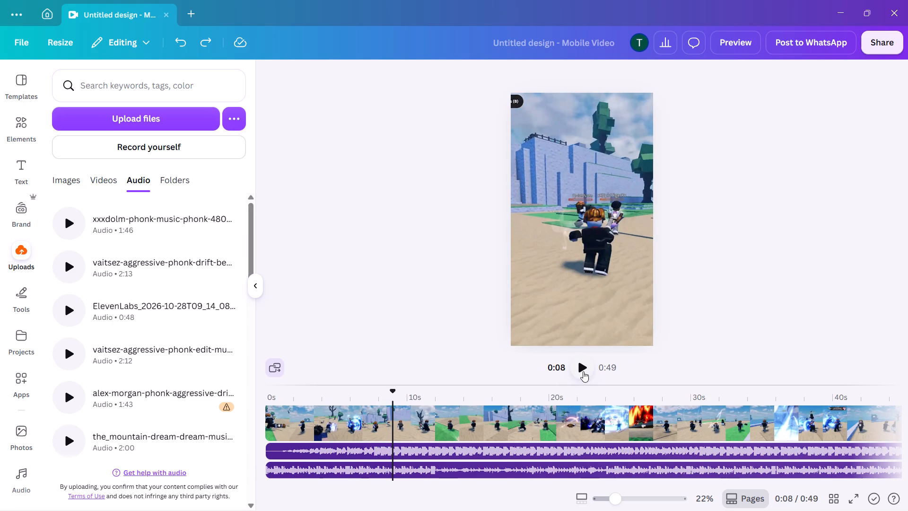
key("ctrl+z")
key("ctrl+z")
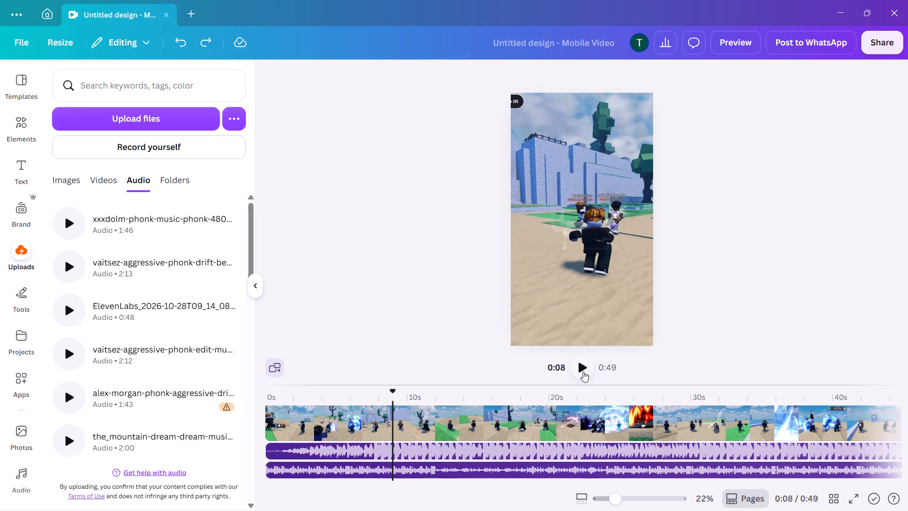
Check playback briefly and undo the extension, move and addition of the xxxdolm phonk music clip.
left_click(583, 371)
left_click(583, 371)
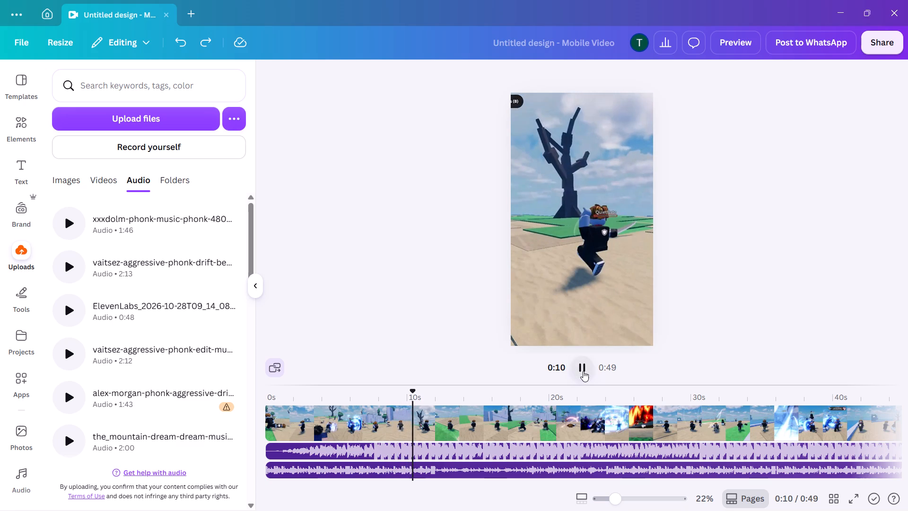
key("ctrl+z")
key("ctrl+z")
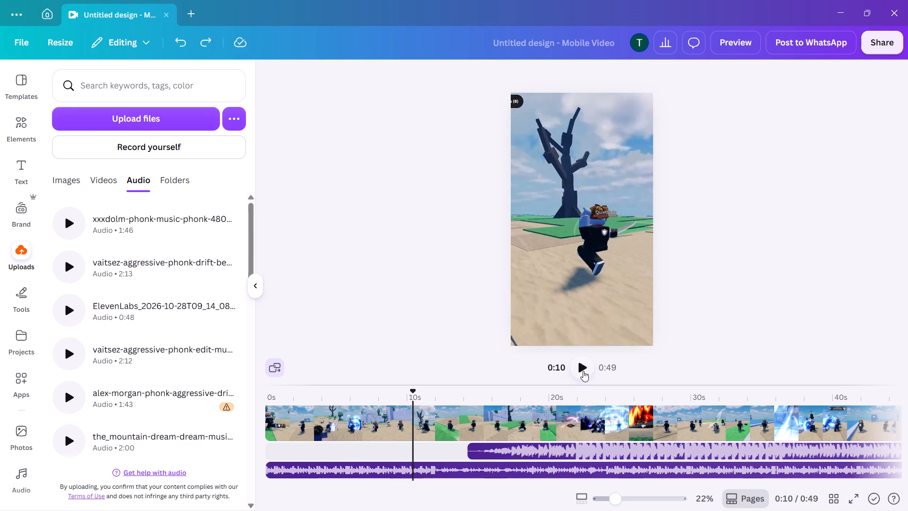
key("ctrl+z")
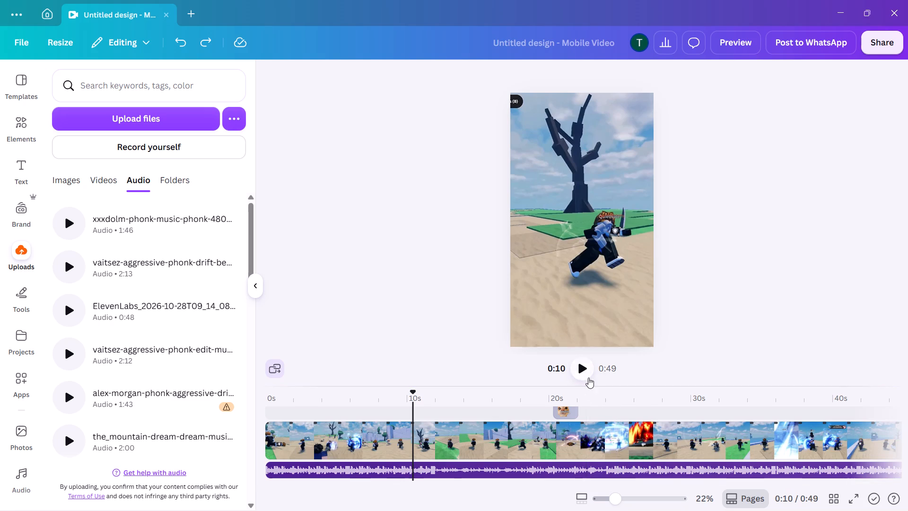
Play short stretches of the mix and undo the removal of the ElevenLabs voiceover clip.
left_click(588, 378)
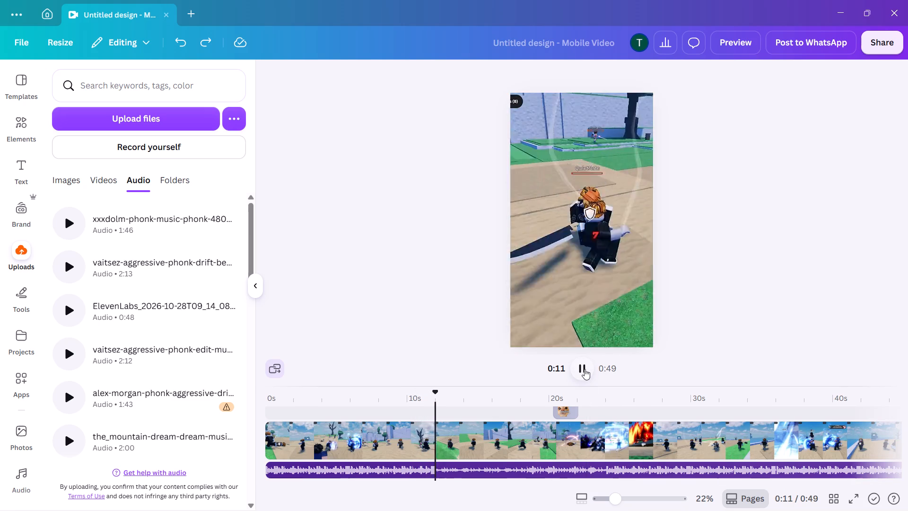
left_click(585, 369)
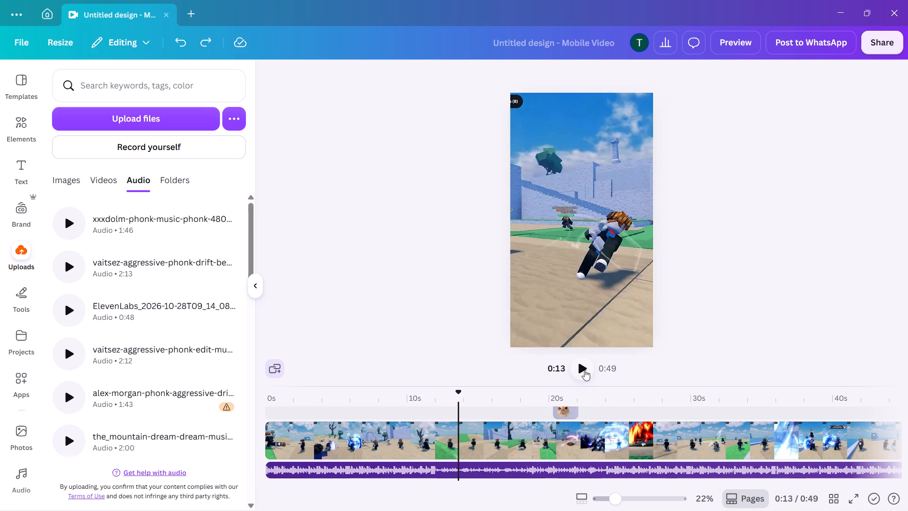
key("ctrl+z")
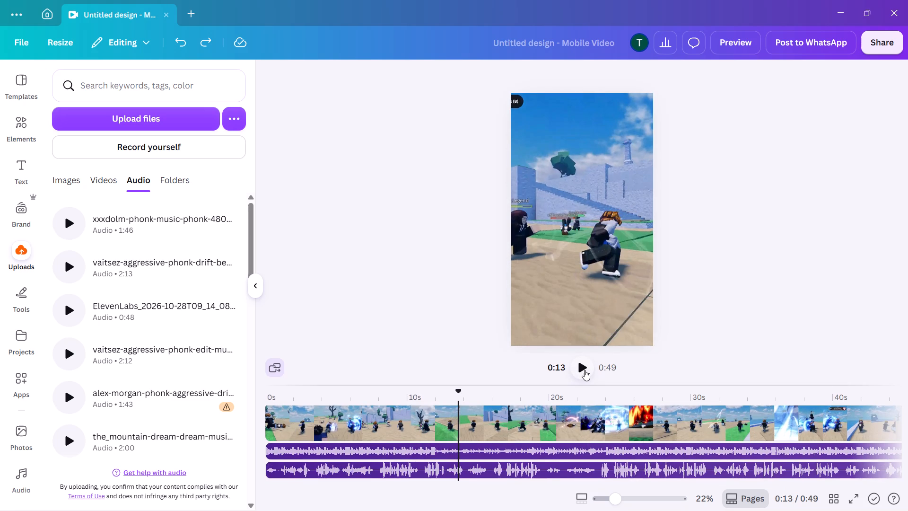
left_click(585, 359)
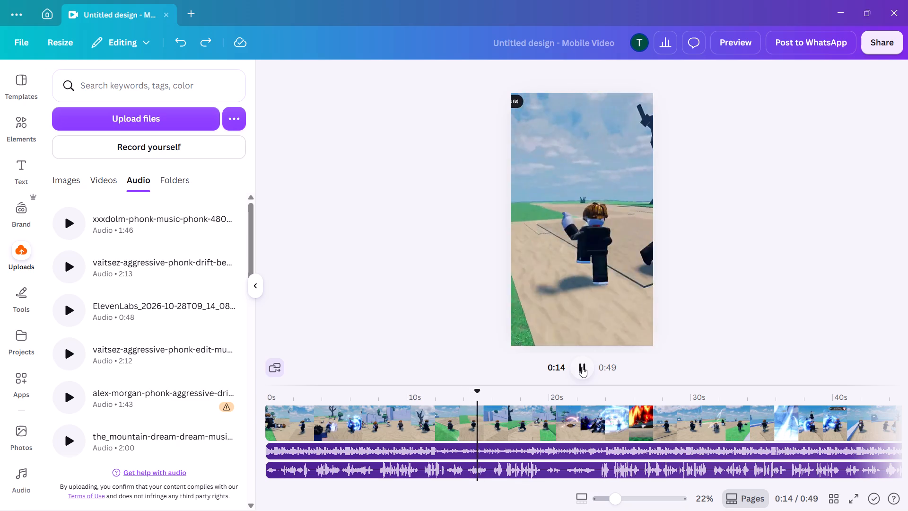
left_click(582, 367)
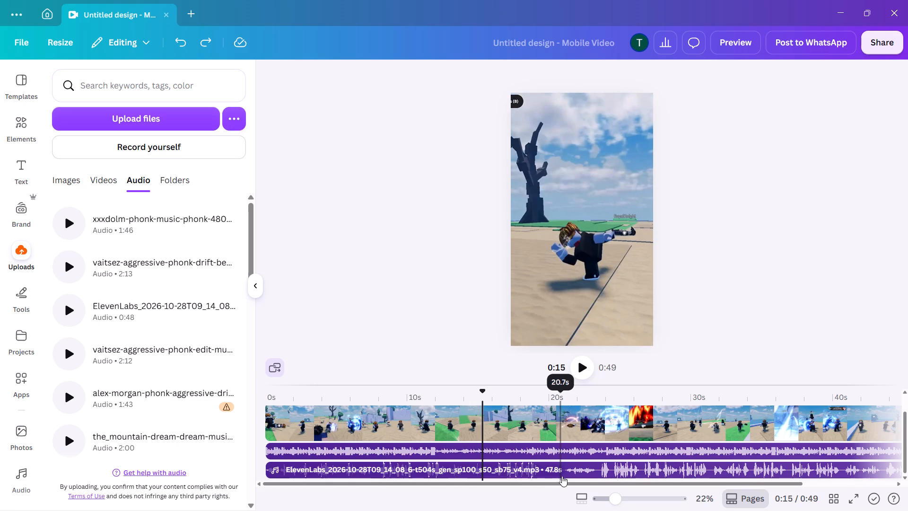
Replace the vaitsez phonk drift beat clip with a fresh copy from the uploads, starting at 0 s and extended to 49.6 s.
left_click(568, 447)
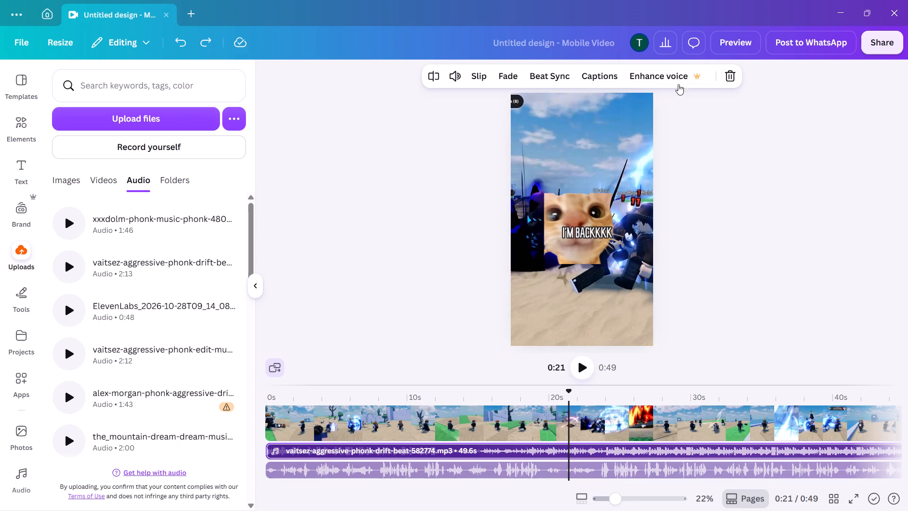
left_click(727, 74)
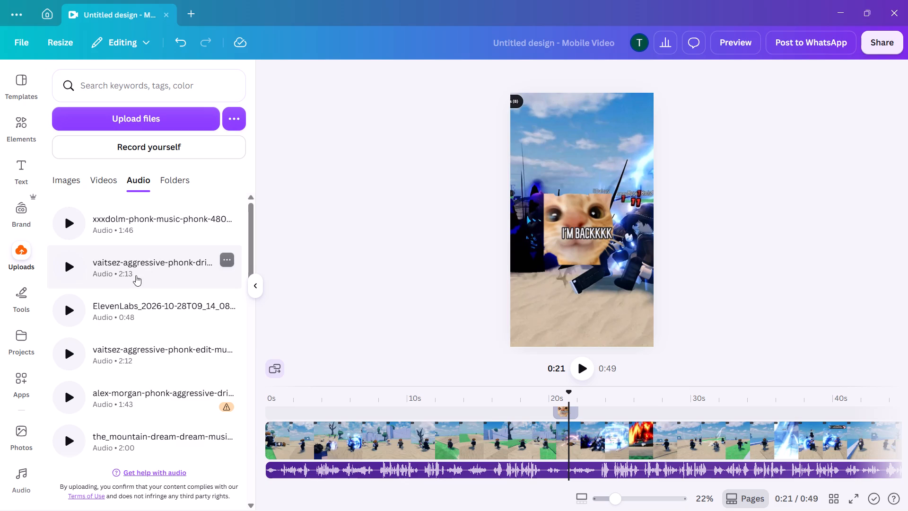
left_click(142, 271)
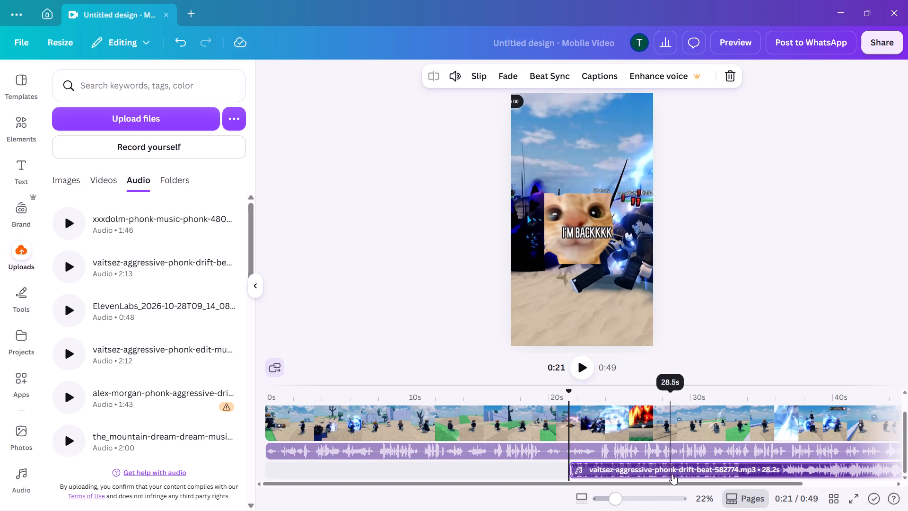
left_click_drag(675, 470, 370, 466)
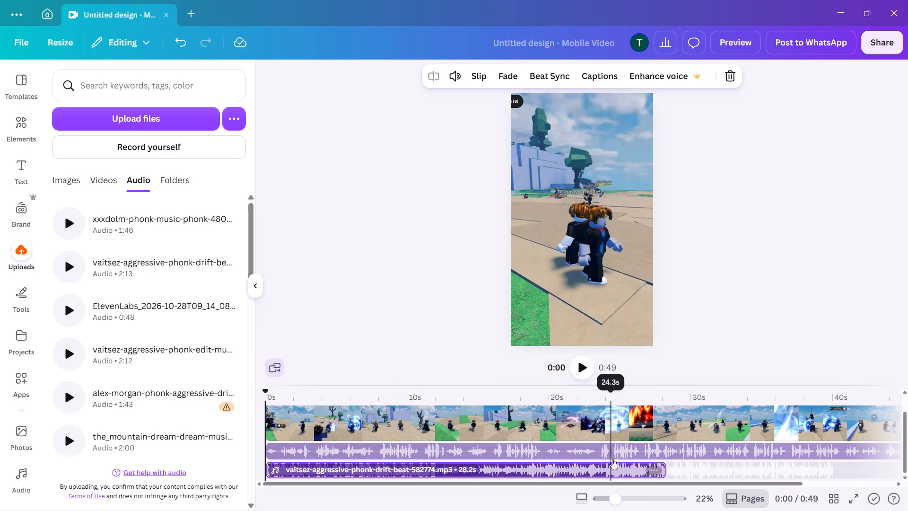
left_click_drag(665, 468, 847, 472)
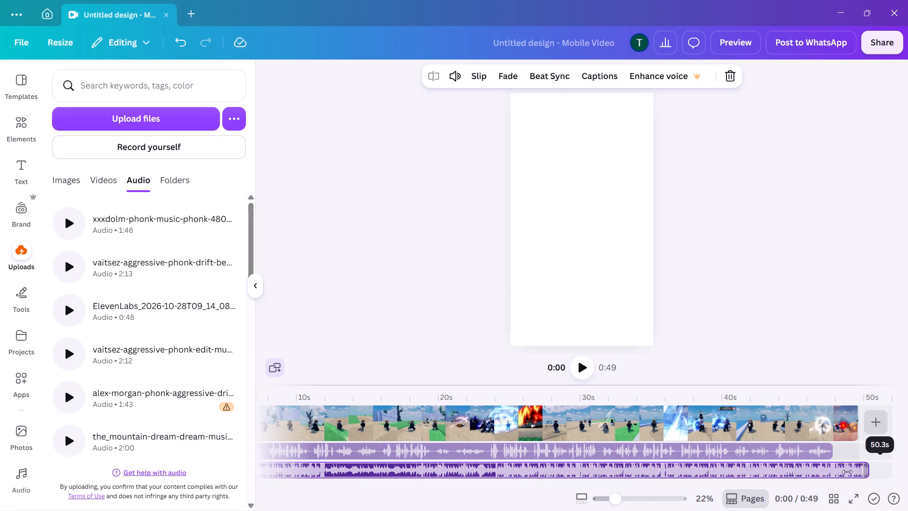
left_click_drag(847, 472, 852, 473)
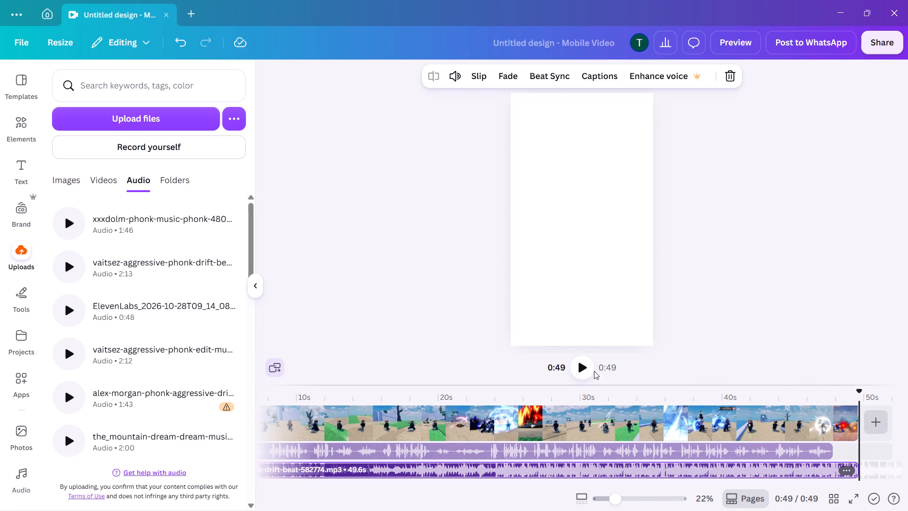
Lower the drift beat clip's volume to slightly above 35 and play the mix from about 18 s.
left_click(589, 369)
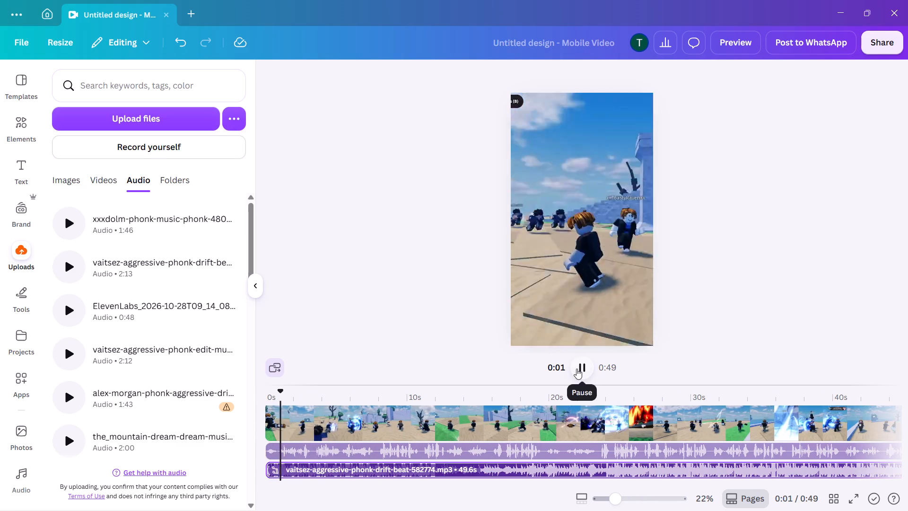
left_click(534, 467)
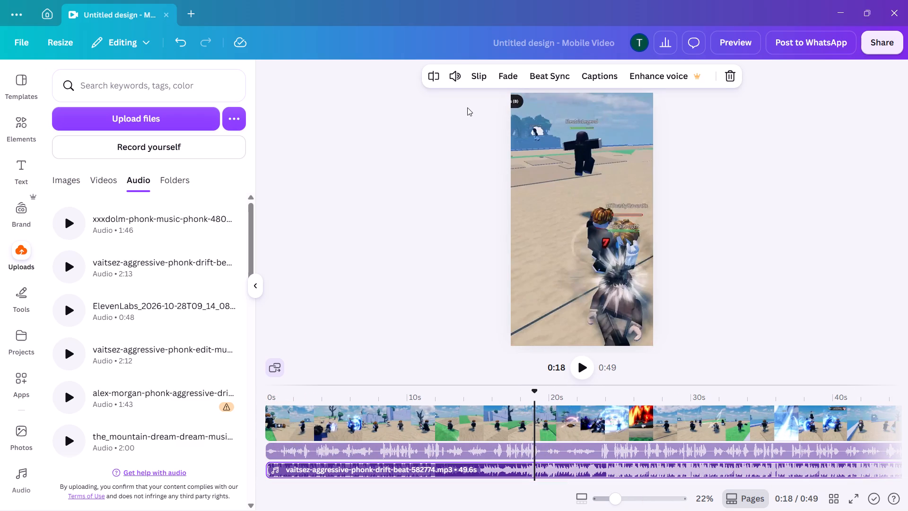
left_click(458, 80)
left_click_drag(465, 110, 442, 115)
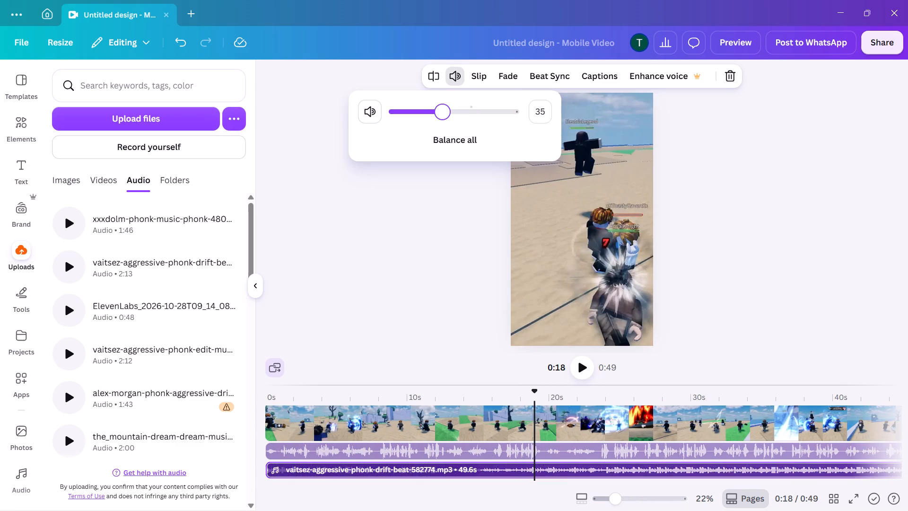
left_click_drag(442, 115, 451, 125)
left_click(585, 362)
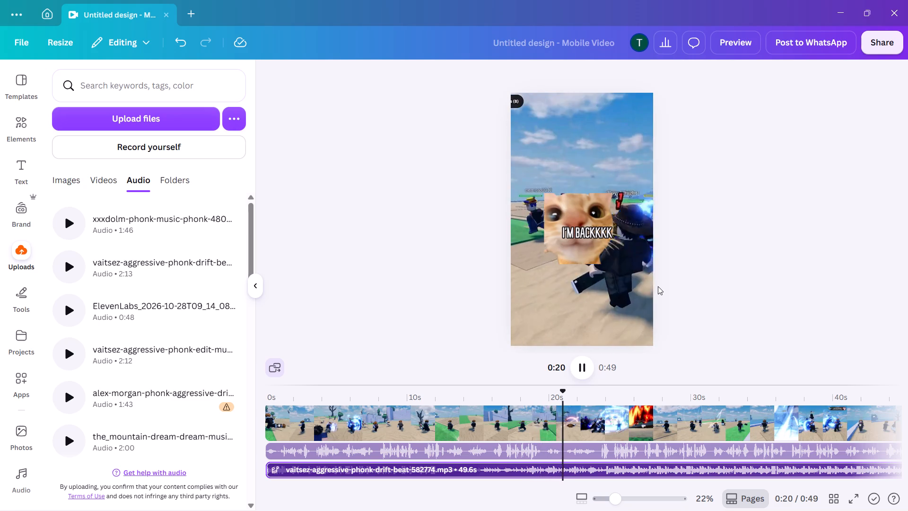
Delete the "I'M BACKKKK" cat image at about 21 s.
left_click(593, 245)
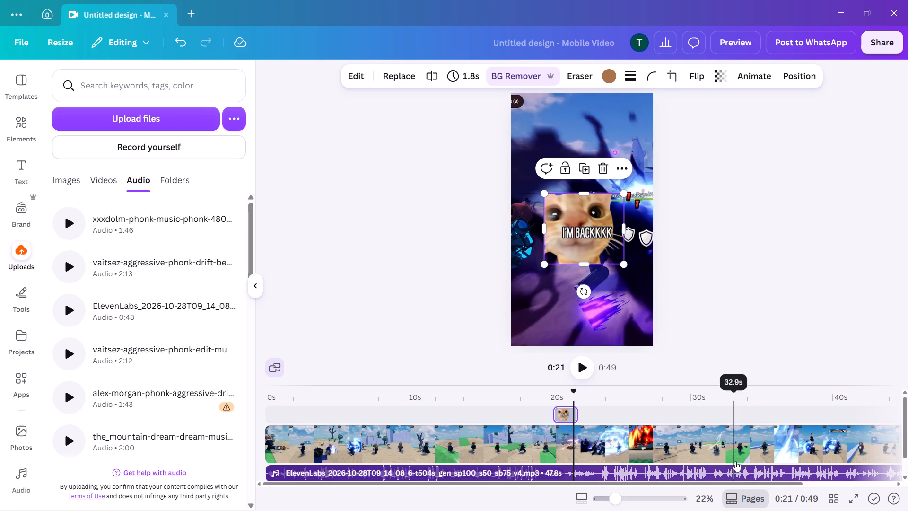
left_click(599, 172)
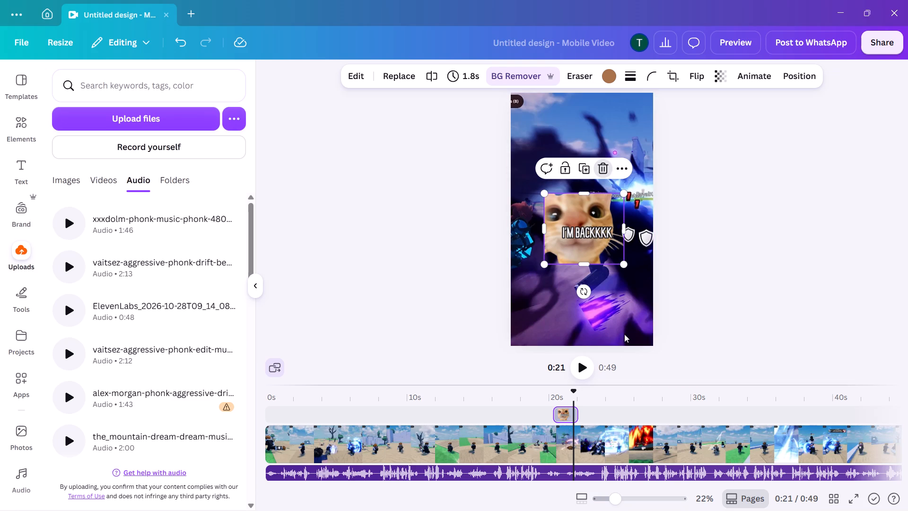
Play the video onward from about 21 s and again from the start to check the picture and audio mix.
left_click(586, 371)
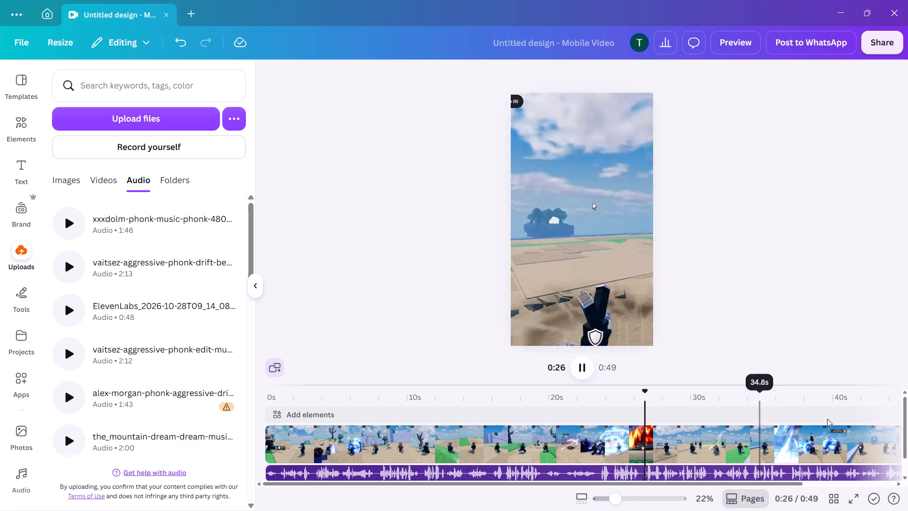
scroll(848, 323, "down", 5)
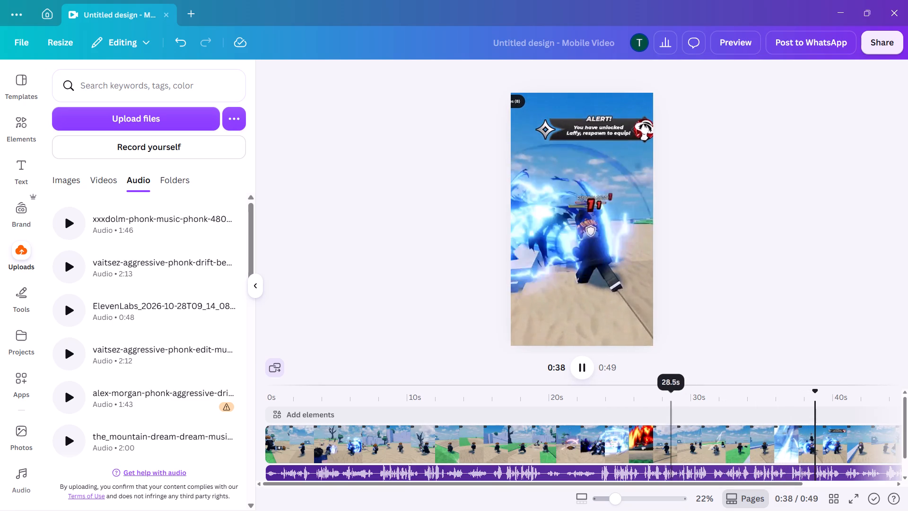
left_click(645, 405)
left_click_drag(651, 390, 159, 377)
left_click(583, 367)
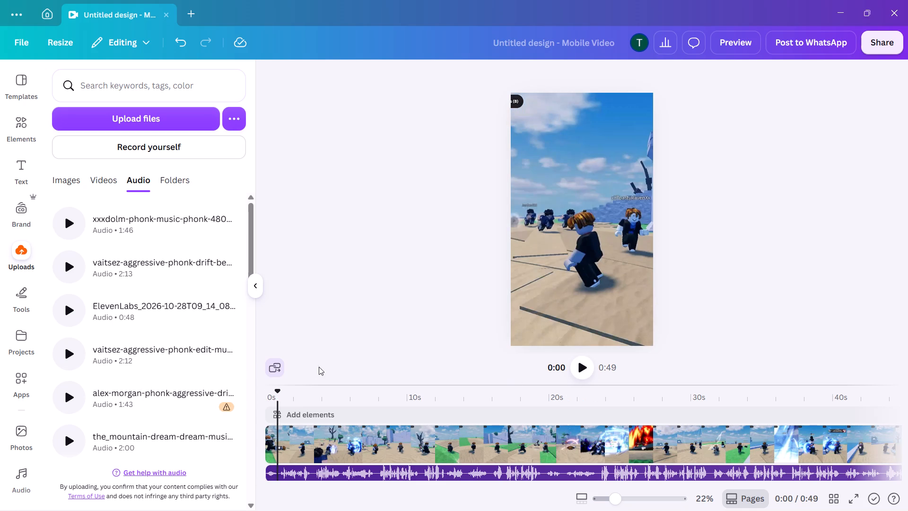
left_click_drag(279, 392, 255, 398)
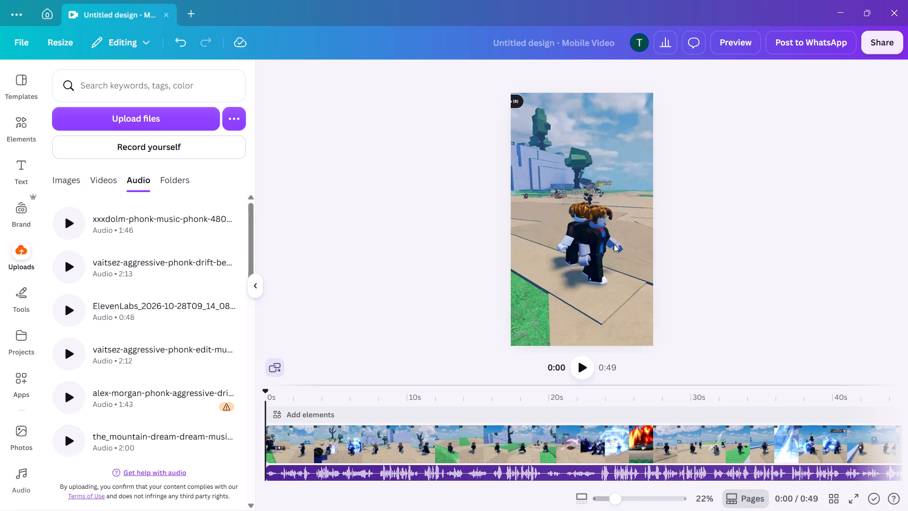
left_click(580, 370)
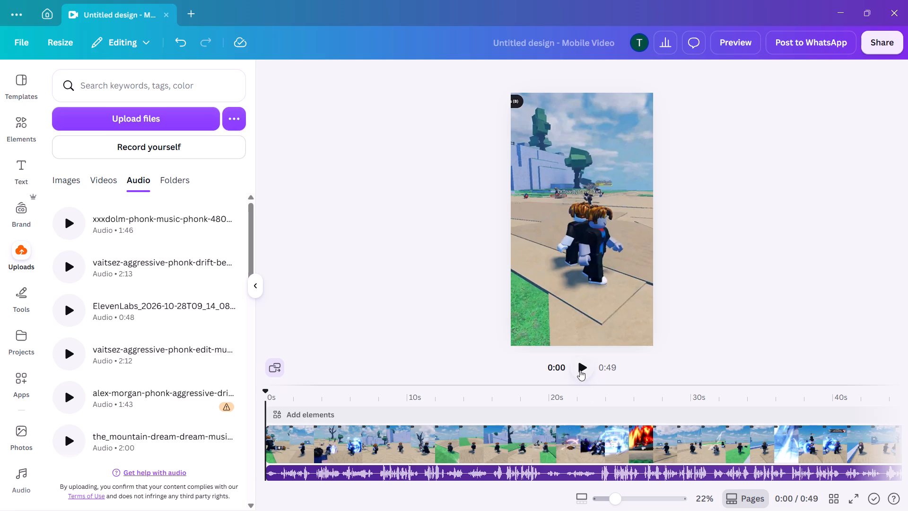
left_click(582, 367)
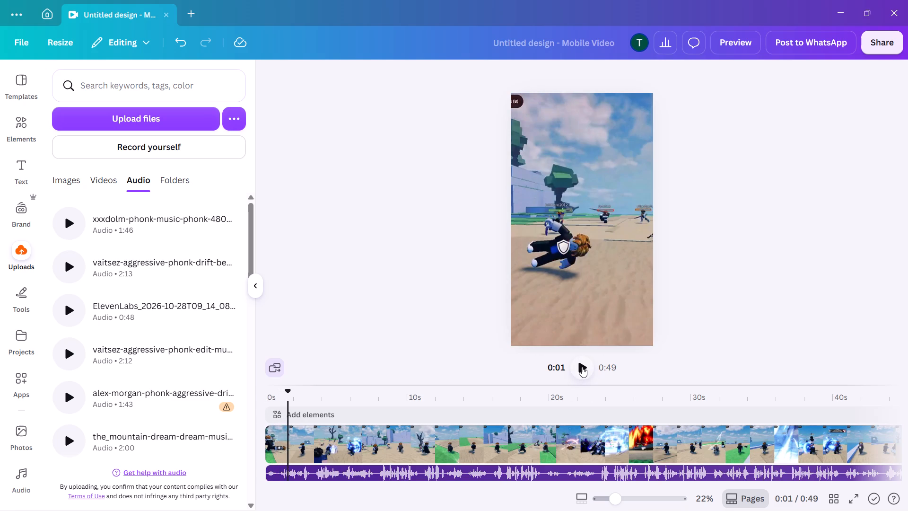
left_click_drag(290, 391, 254, 393)
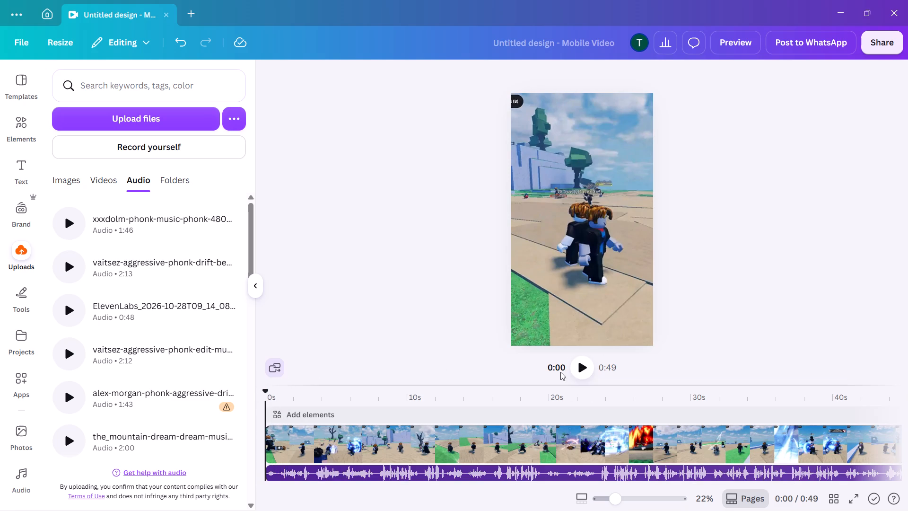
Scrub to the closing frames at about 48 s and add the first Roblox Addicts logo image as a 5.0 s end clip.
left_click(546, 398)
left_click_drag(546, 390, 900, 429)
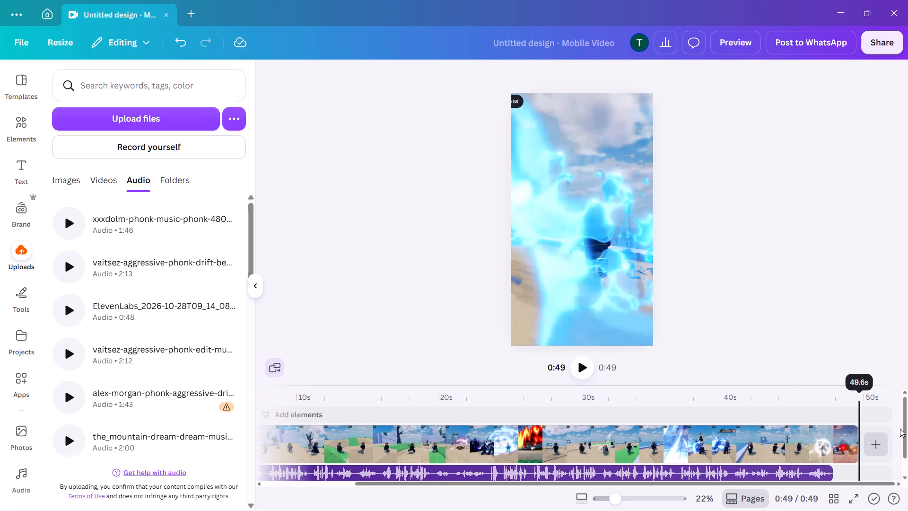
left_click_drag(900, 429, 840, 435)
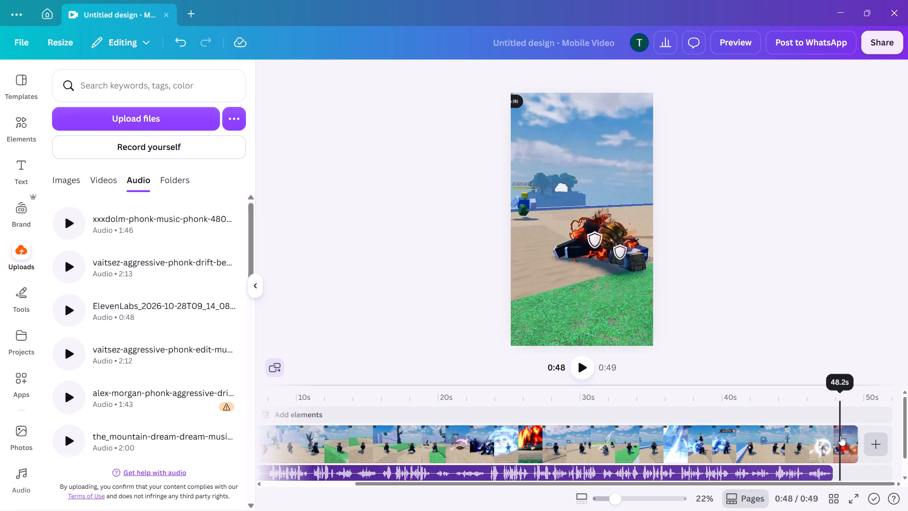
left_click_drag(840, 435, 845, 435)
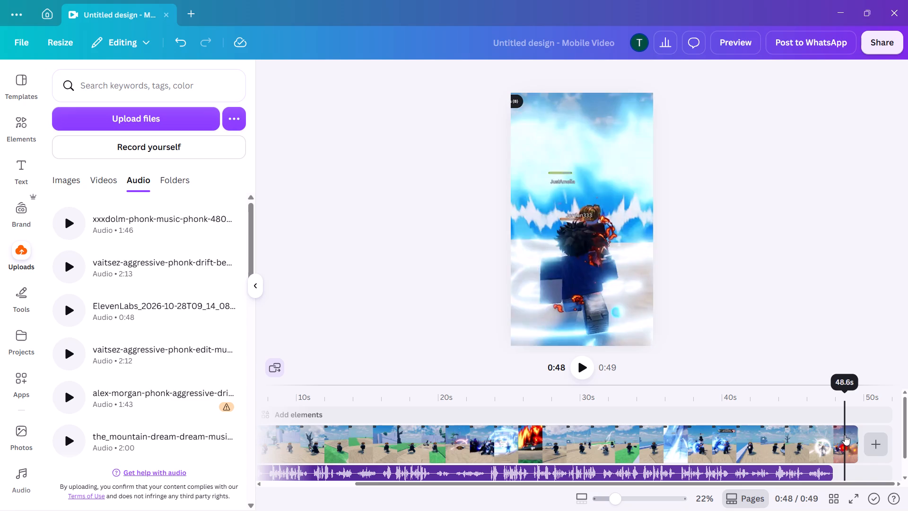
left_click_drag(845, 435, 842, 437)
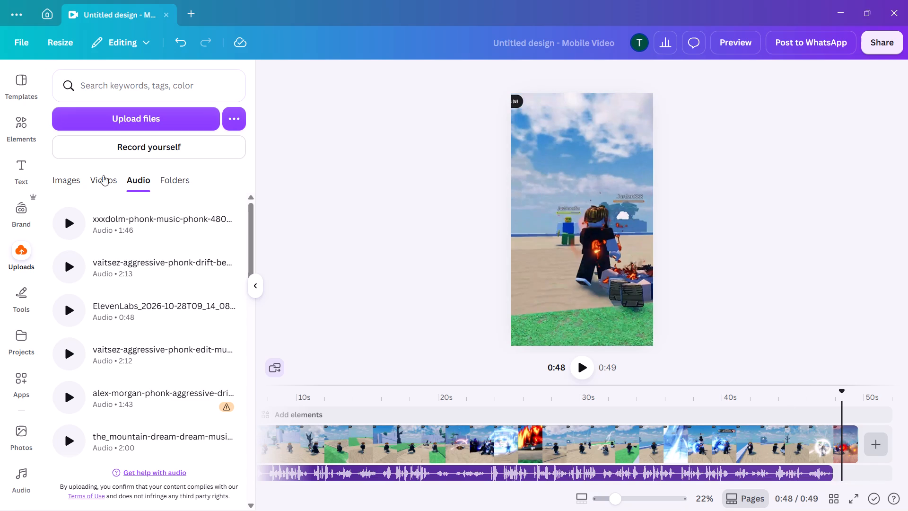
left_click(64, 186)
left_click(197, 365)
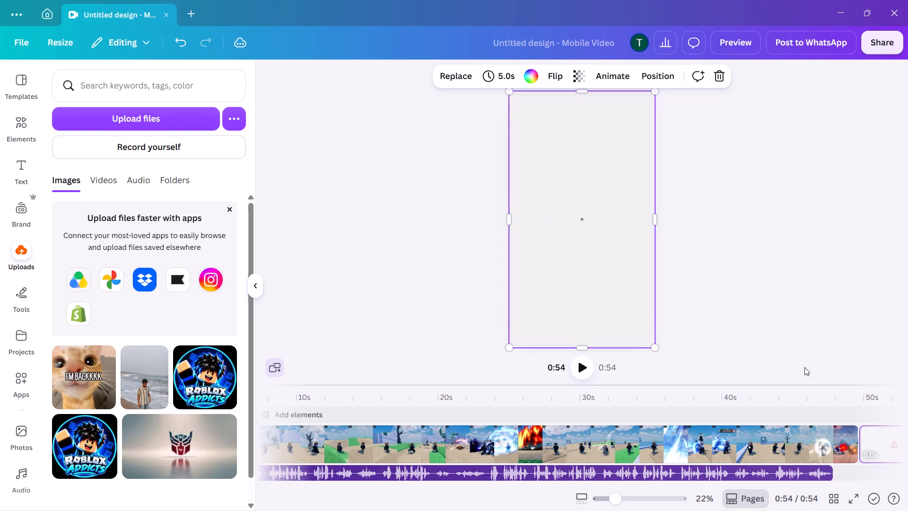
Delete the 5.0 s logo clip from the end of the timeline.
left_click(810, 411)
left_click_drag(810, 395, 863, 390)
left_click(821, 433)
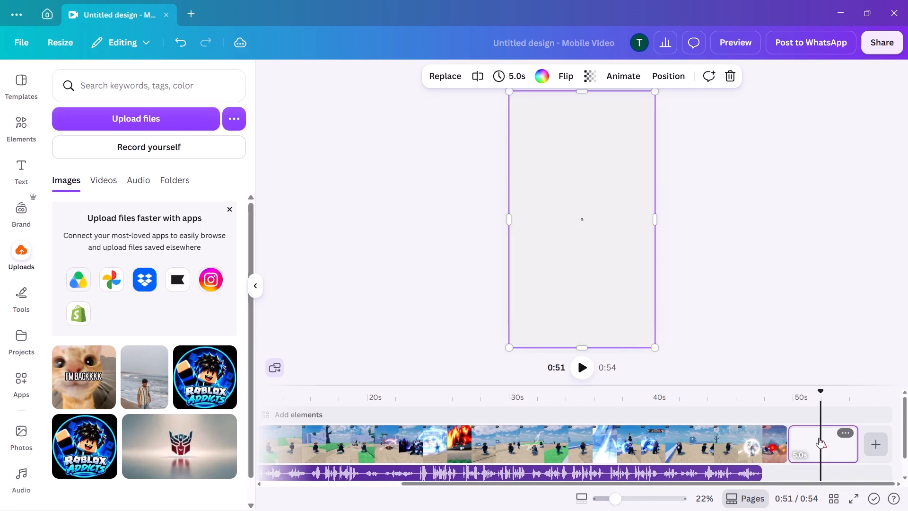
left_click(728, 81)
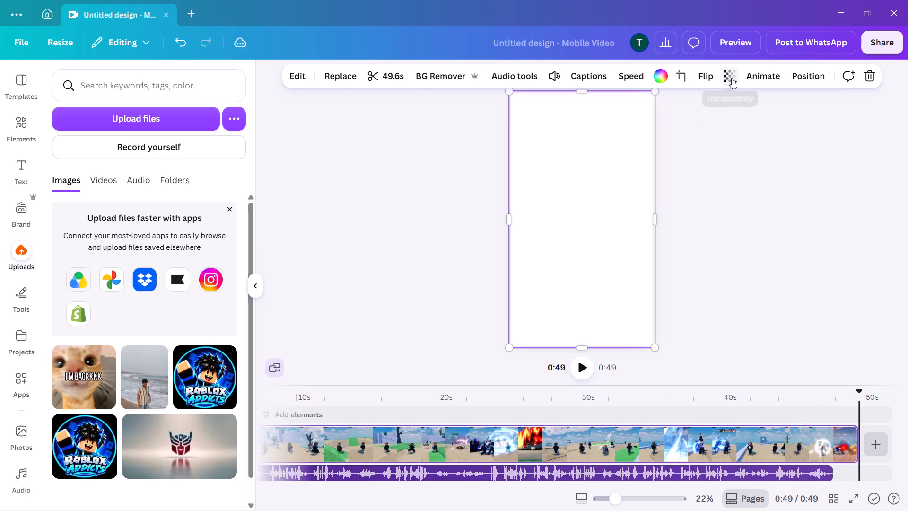
Add the second Roblox Addicts logo image as a 5.0 s clip after the gameplay video and try moving it earlier.
left_click(87, 427)
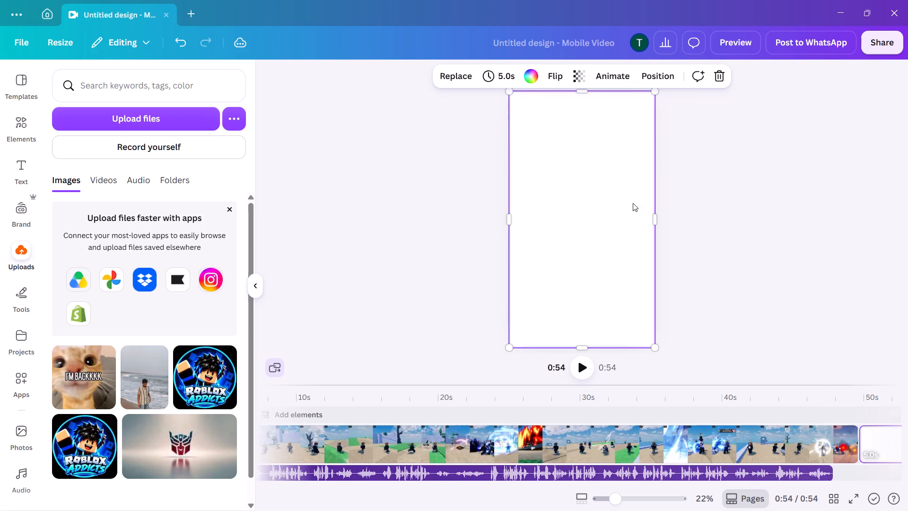
left_click(698, 416)
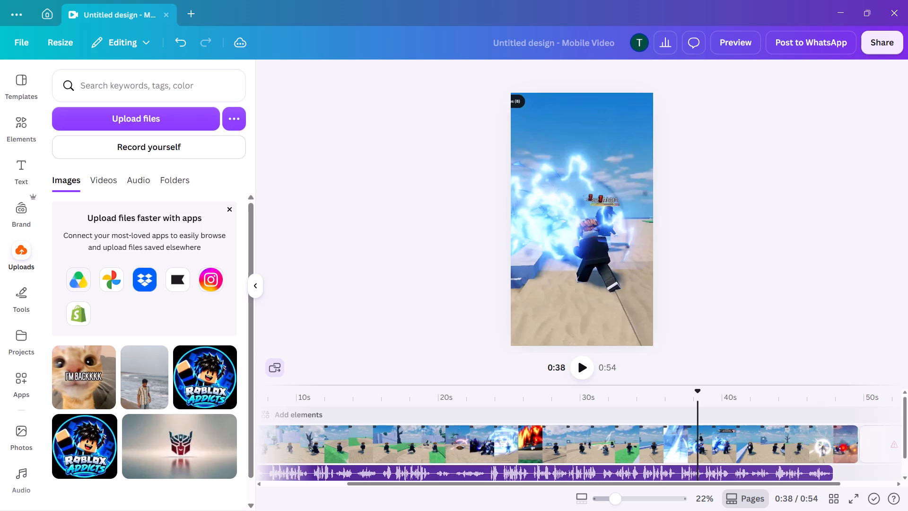
left_click_drag(699, 393, 886, 414)
left_click(832, 449)
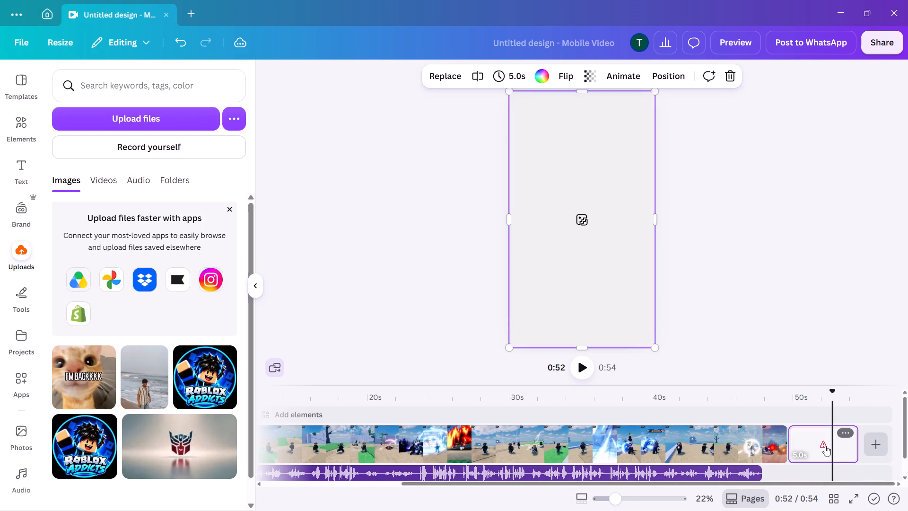
left_click_drag(825, 446, 751, 444)
left_click(823, 441)
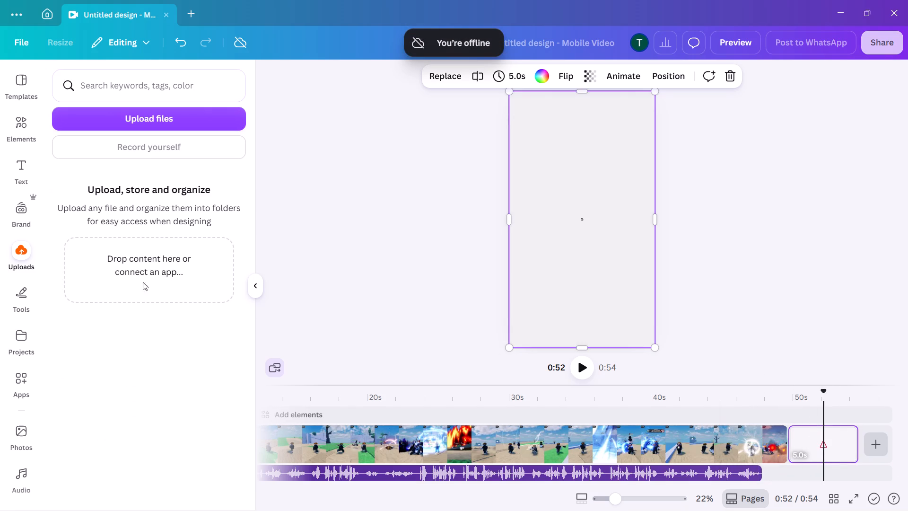
left_click(136, 275)
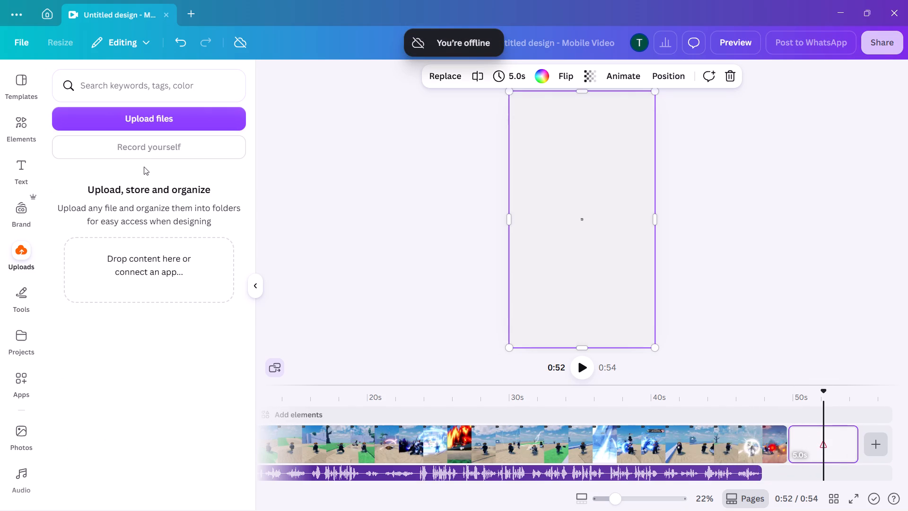
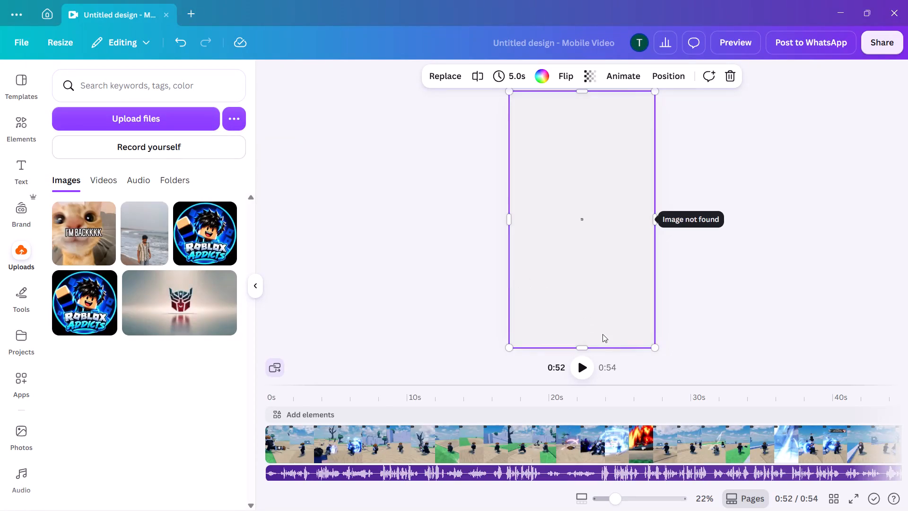
Play the 5.0 s logo clip at the end of the timeline to check it, and delete it.
left_click(581, 375)
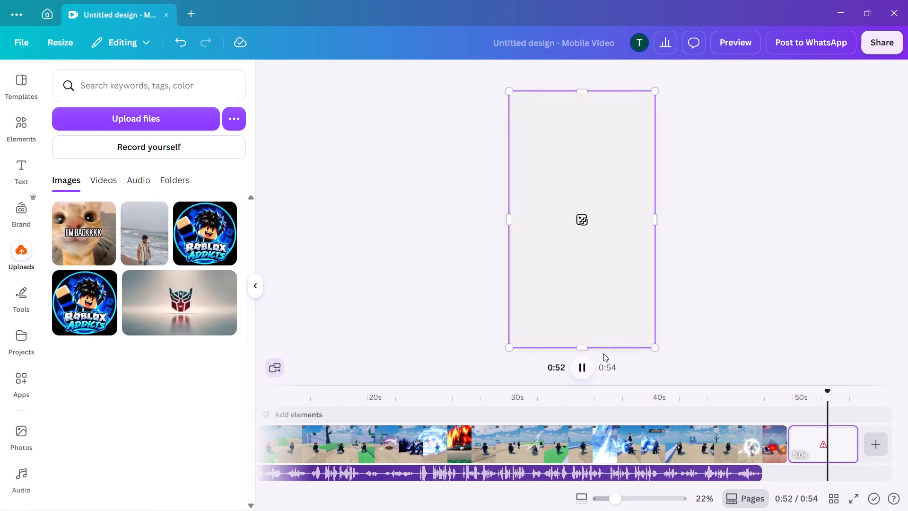
left_click(810, 450)
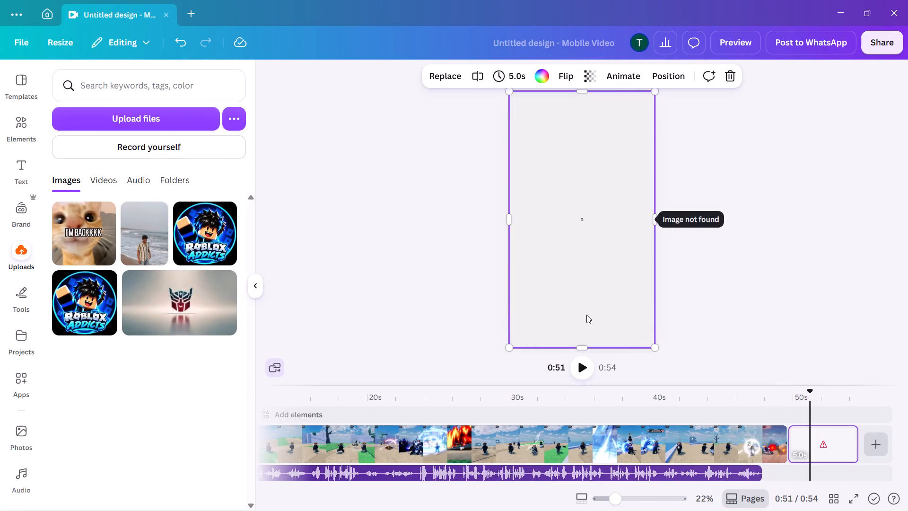
left_click(824, 441)
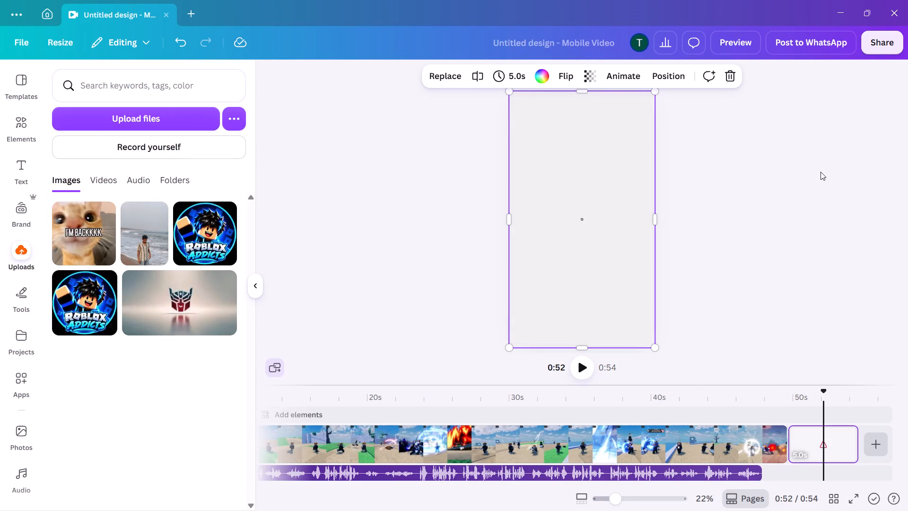
left_click(730, 69)
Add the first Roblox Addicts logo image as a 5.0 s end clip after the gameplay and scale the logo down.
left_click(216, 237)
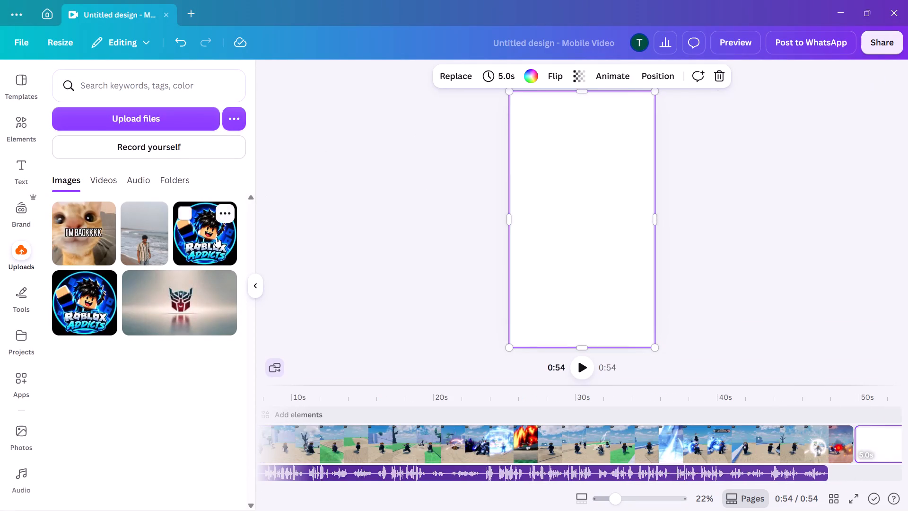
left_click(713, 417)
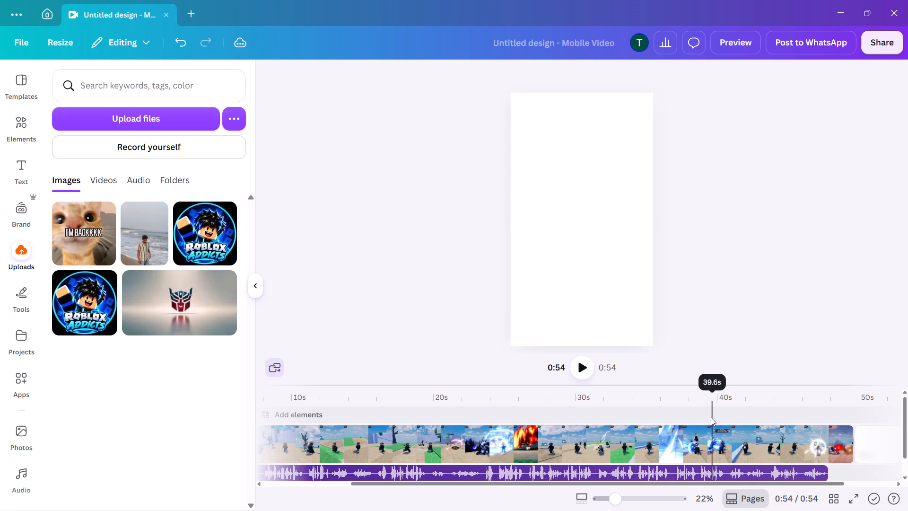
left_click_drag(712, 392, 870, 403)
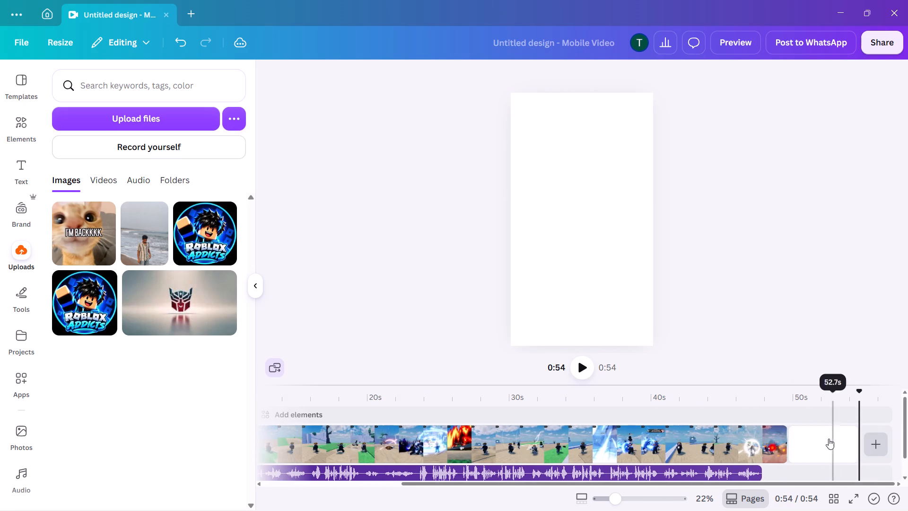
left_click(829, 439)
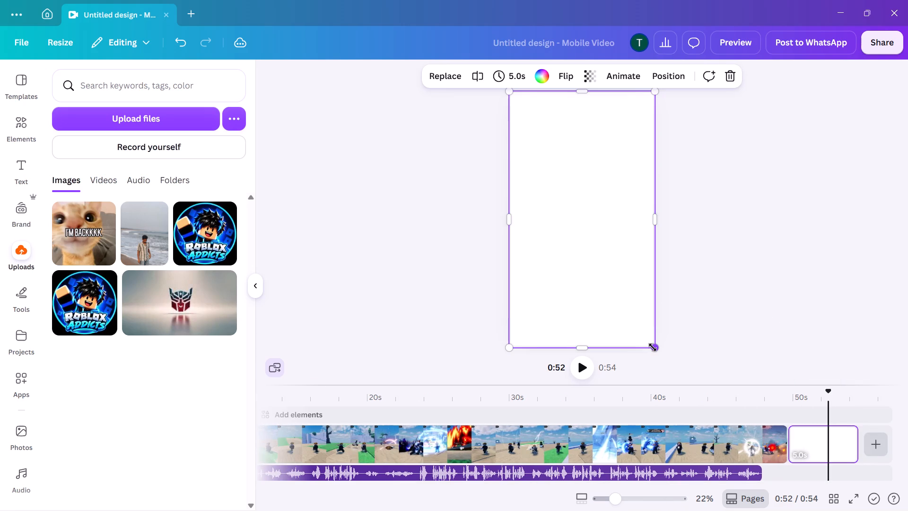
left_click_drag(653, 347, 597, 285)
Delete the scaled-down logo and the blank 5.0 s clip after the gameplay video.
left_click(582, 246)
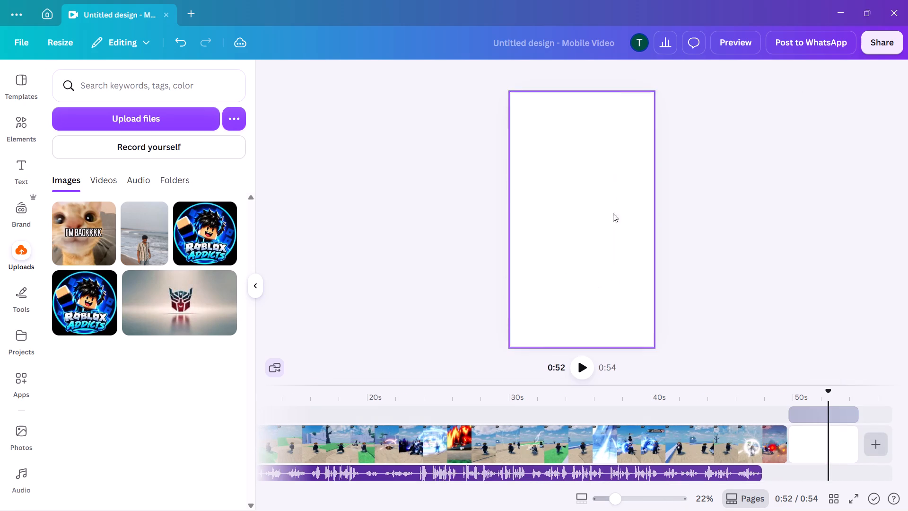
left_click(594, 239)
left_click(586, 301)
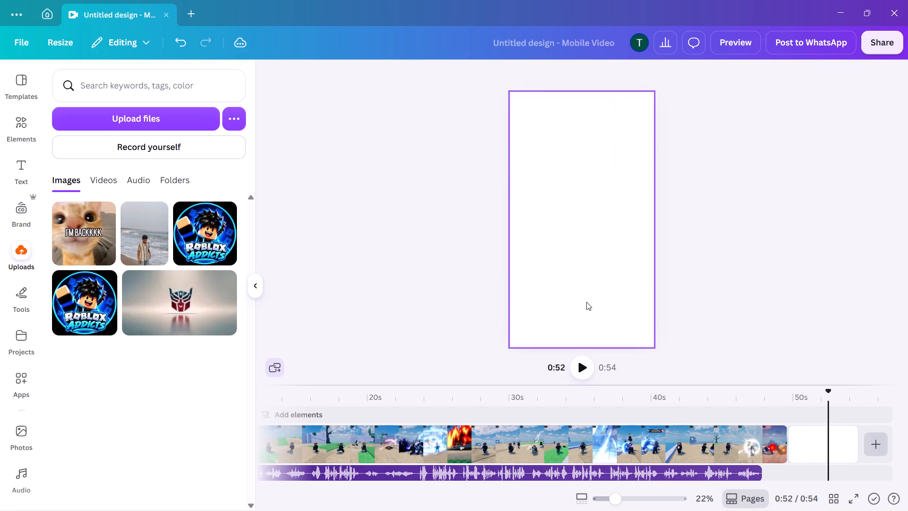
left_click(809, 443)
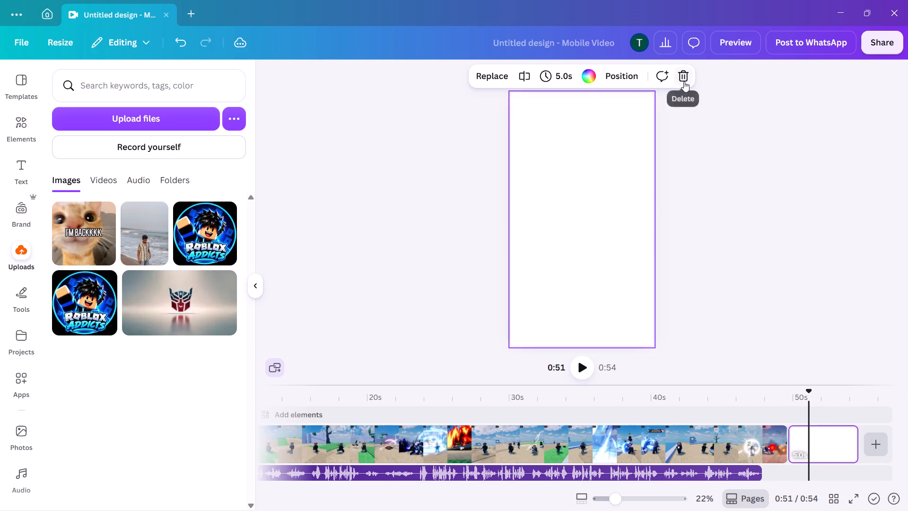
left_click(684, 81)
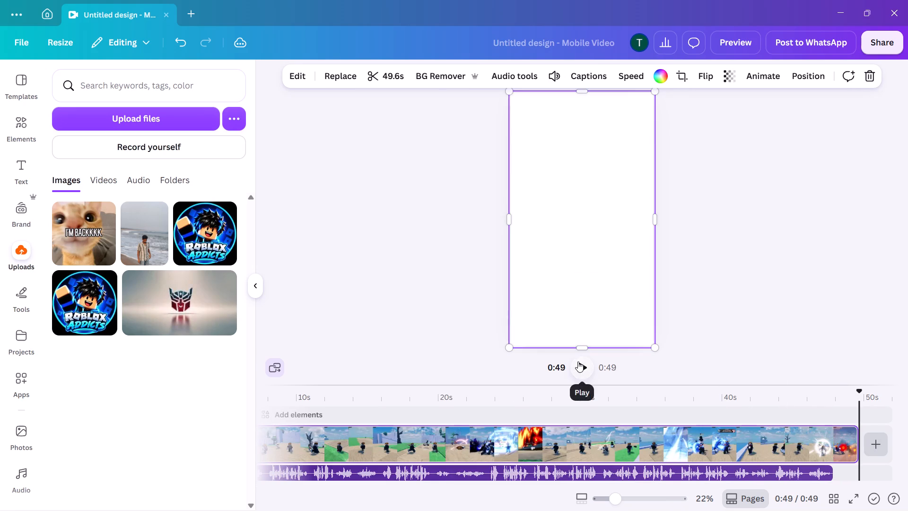
Play the first five seconds of the video twice from the start to check the gameplay picture and audio.
left_click(584, 368)
scroll(579, 388, "down", 2)
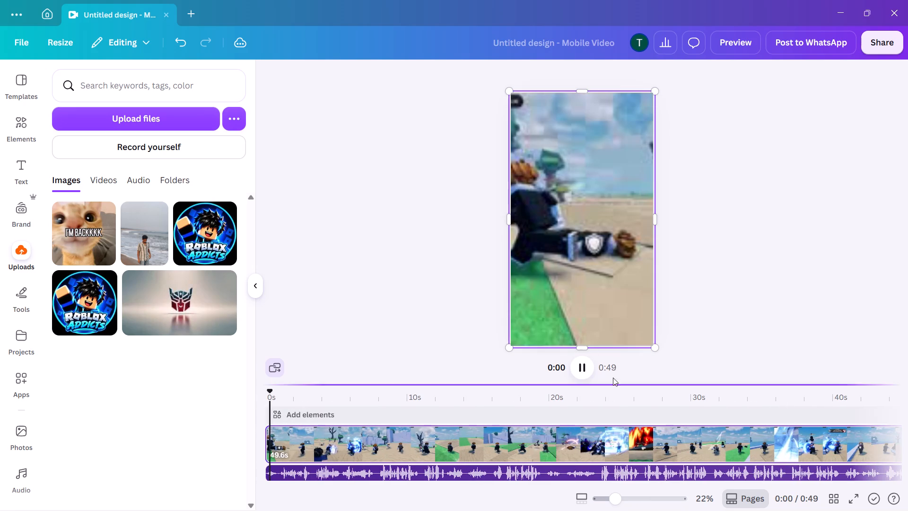
scroll(758, 326, "down", 2)
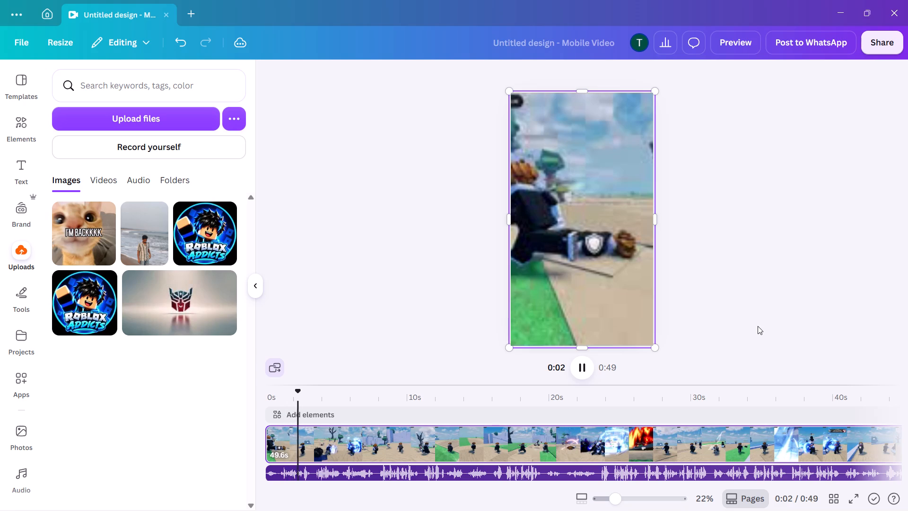
scroll(758, 326, "down", 3)
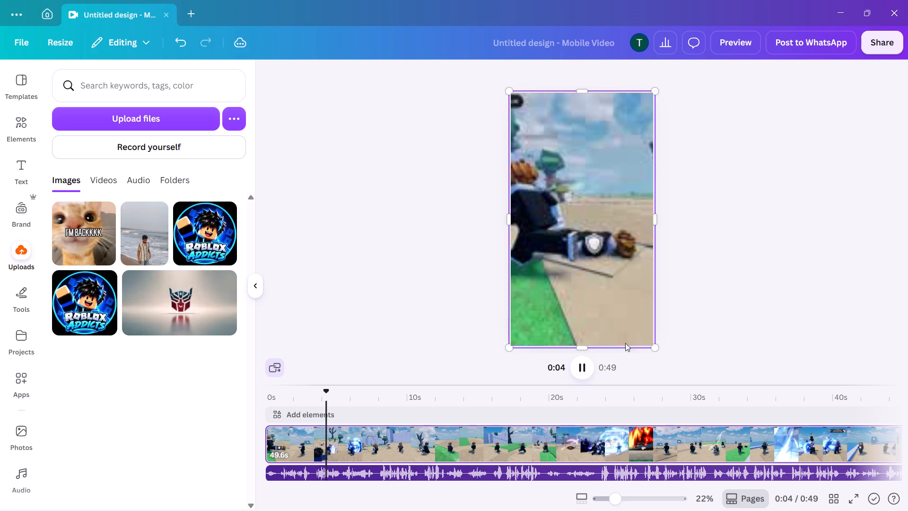
left_click(576, 370)
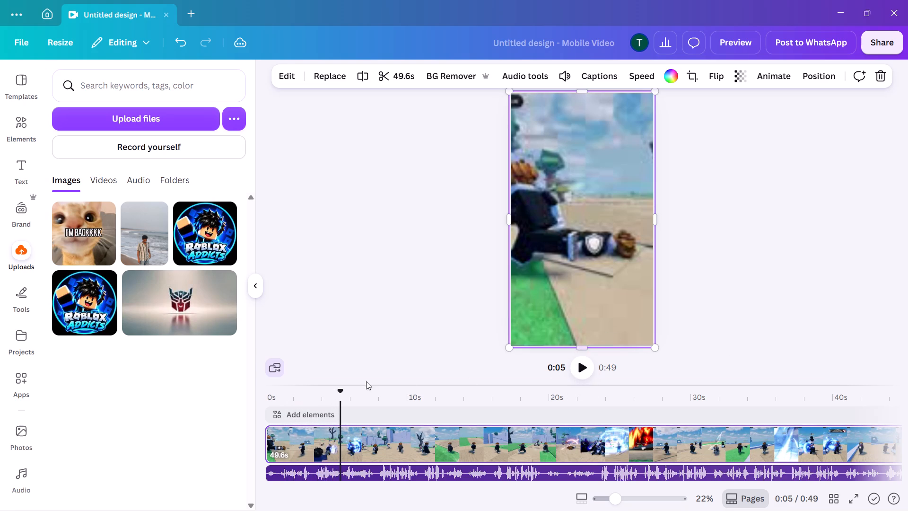
left_click_drag(343, 394, 241, 408)
left_click(580, 376)
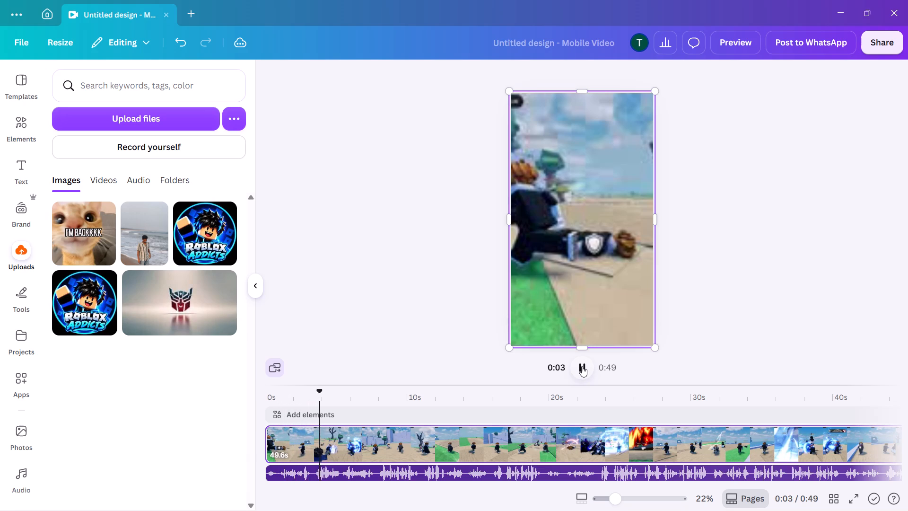
left_click(582, 366)
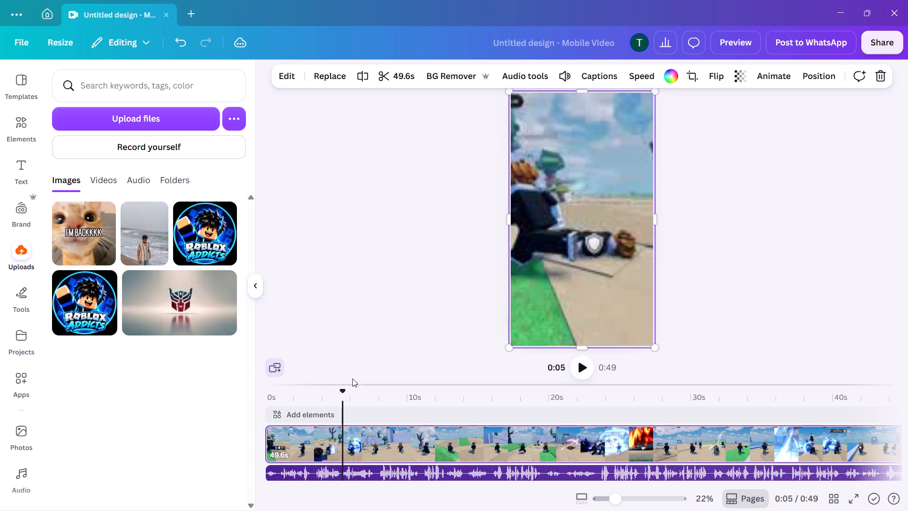
Return to 0 s and replay the opening seconds repeatedly to check that the gameplay picture plays properly.
left_click_drag(346, 394, 238, 415)
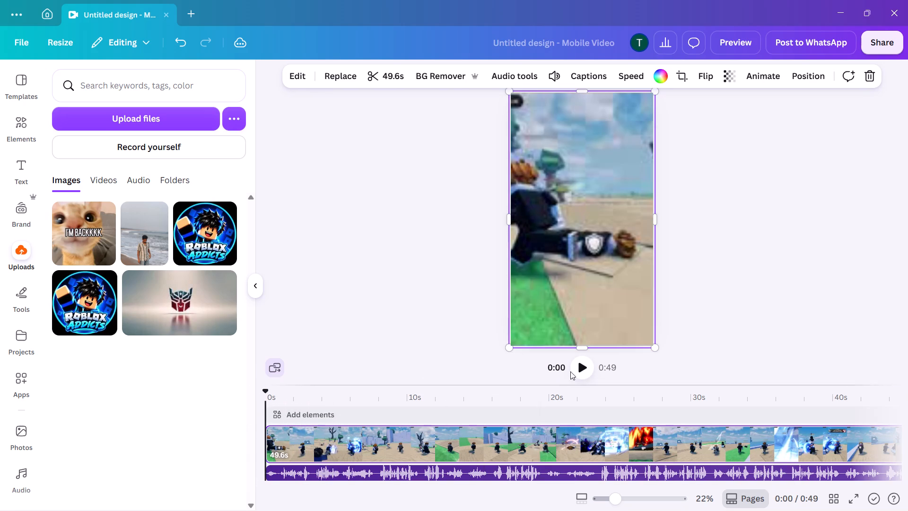
left_click(576, 369)
left_click(577, 365)
double_click(577, 368)
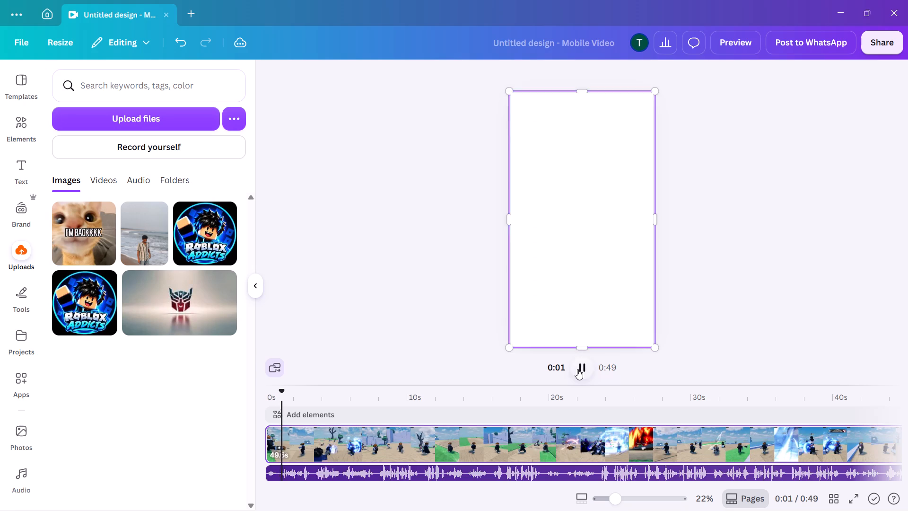
left_click(577, 367)
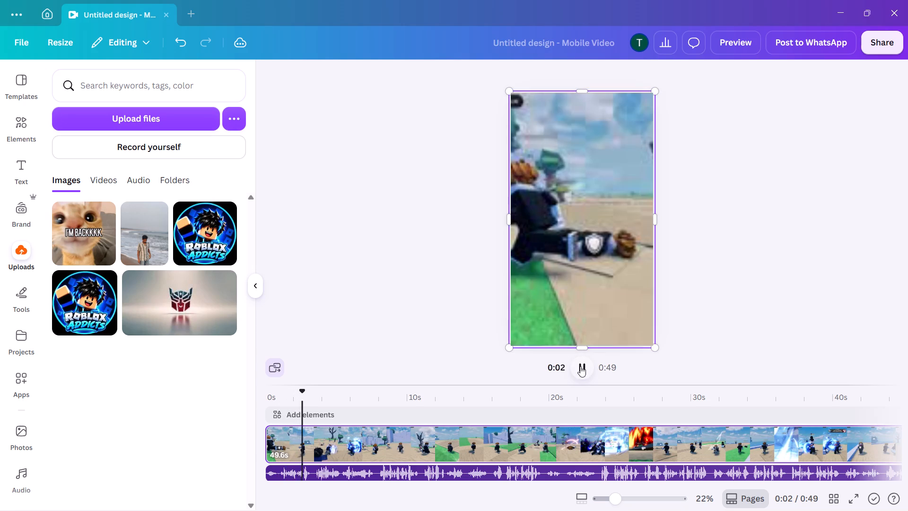
left_click(580, 366)
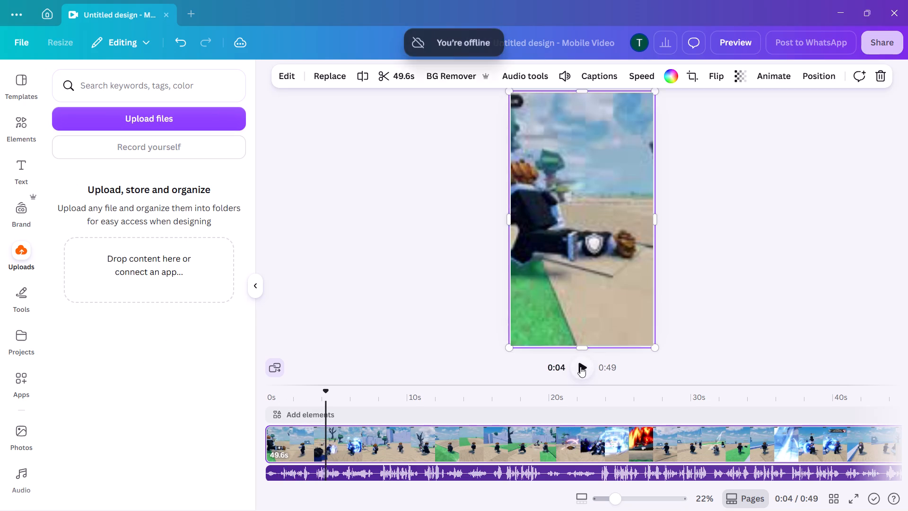
left_click(580, 367)
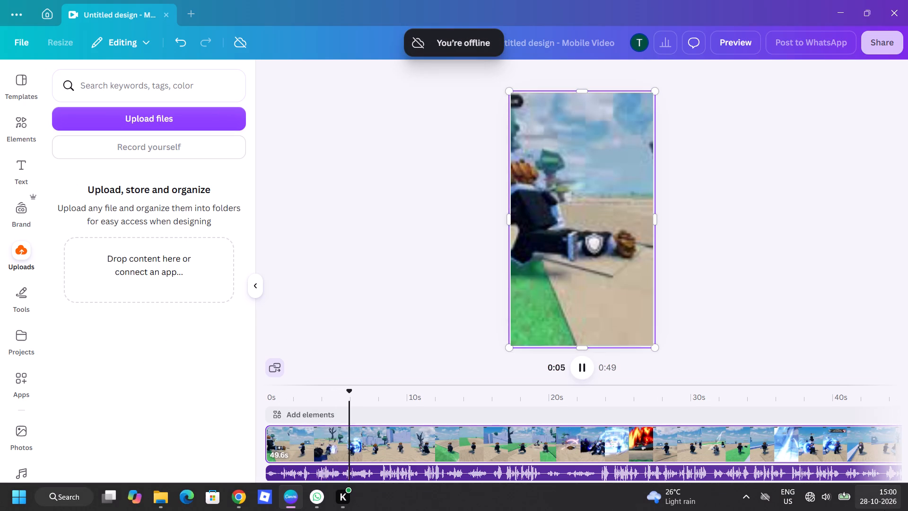
left_click(593, 366)
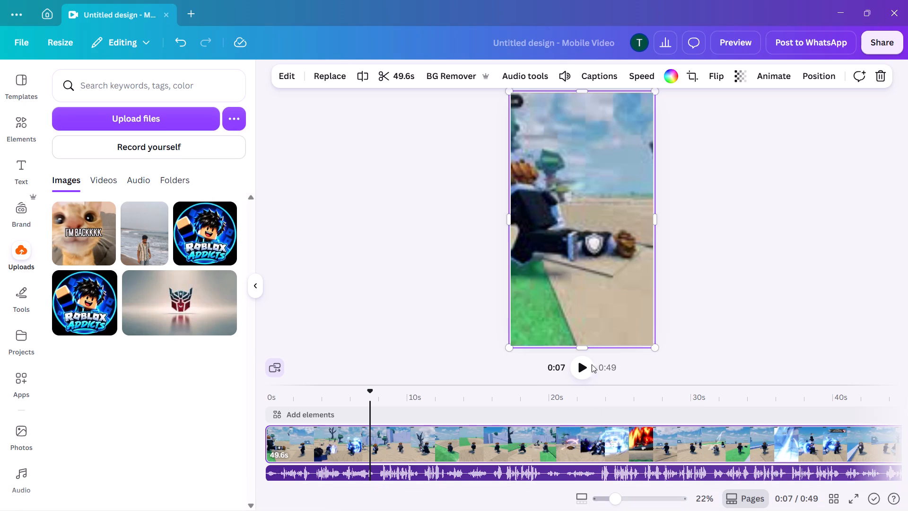
left_click(579, 372)
left_click_drag(389, 388, 307, 398)
left_click_drag(393, 401, 242, 406)
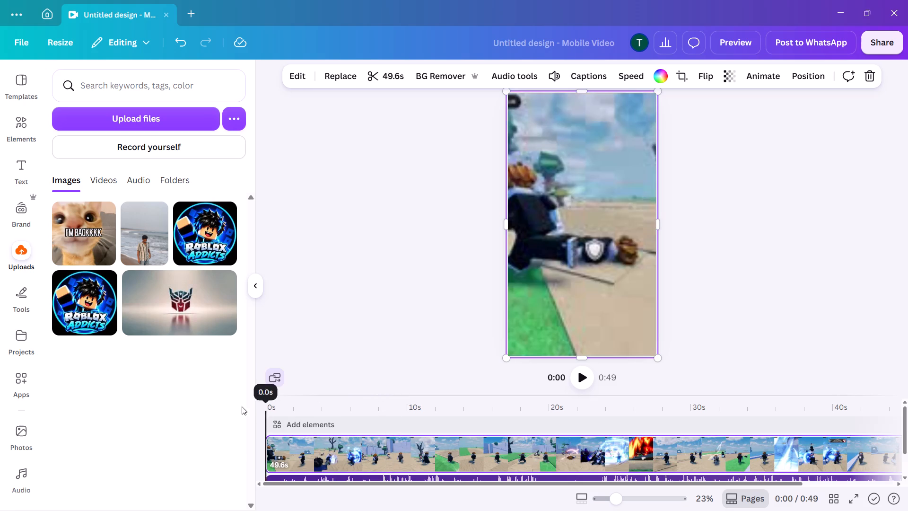
left_click_drag(242, 406, 236, 406)
left_click(579, 388)
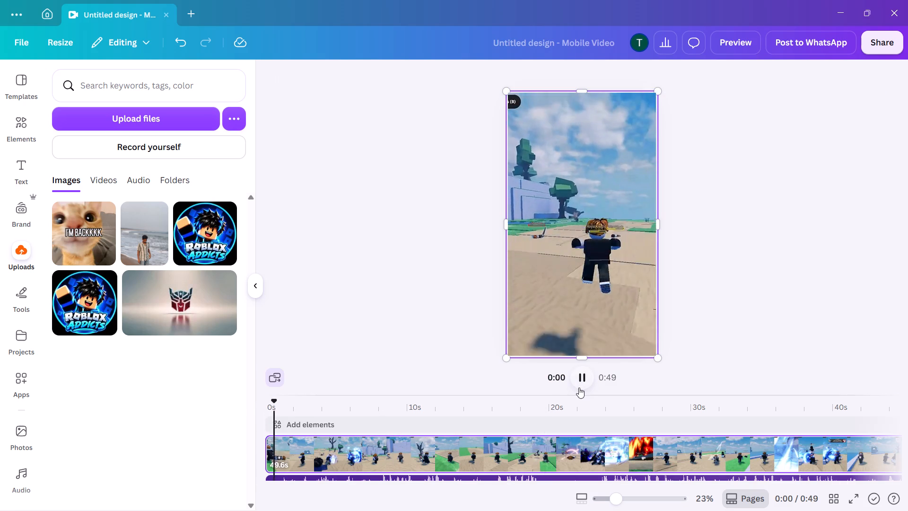
left_click(584, 381)
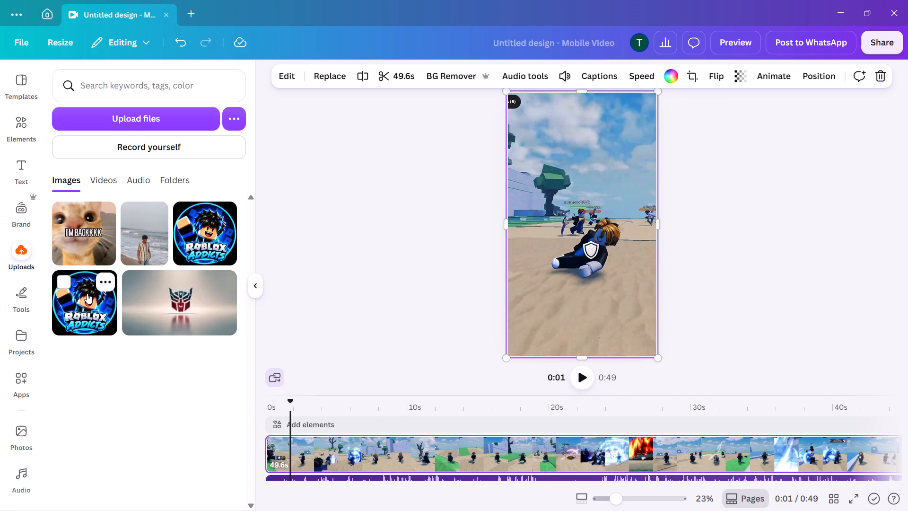
Add the second Roblox Addicts logo image as a 5.0 s opening clip, scale it down and place it near the frame's centre.
left_click(87, 293)
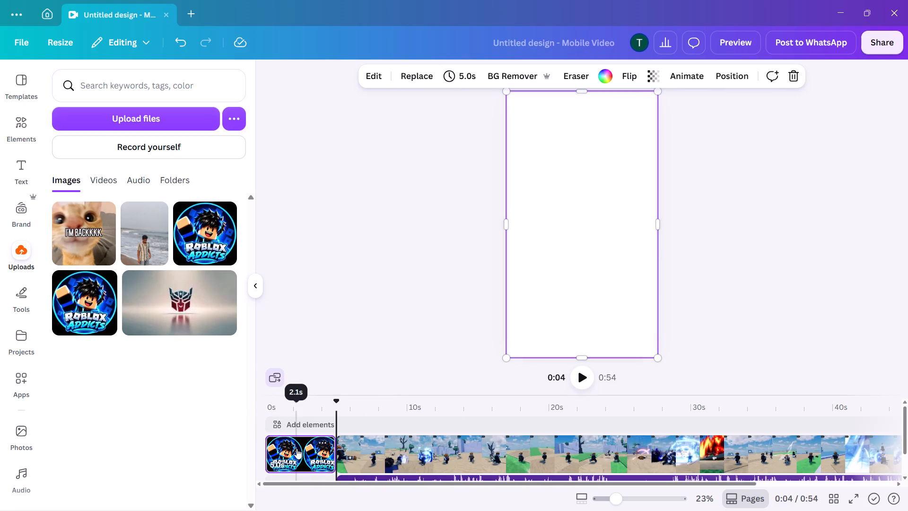
left_click(297, 449)
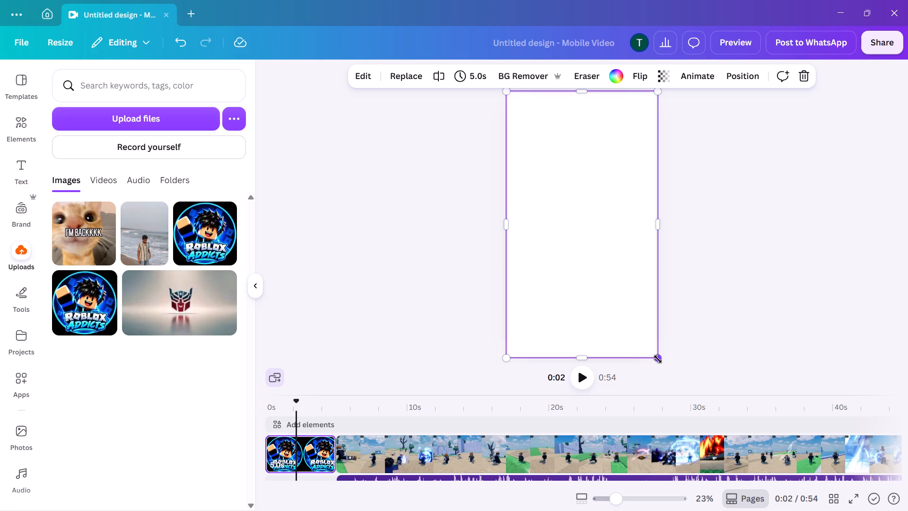
left_click_drag(658, 359, 594, 267)
left_click_drag(541, 216, 576, 251)
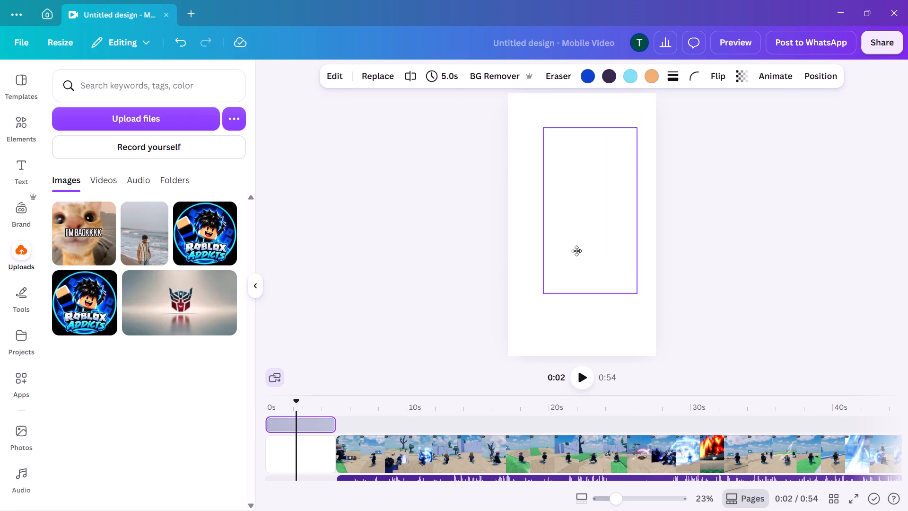
left_click_drag(576, 251, 571, 255)
left_click_drag(632, 131, 605, 167)
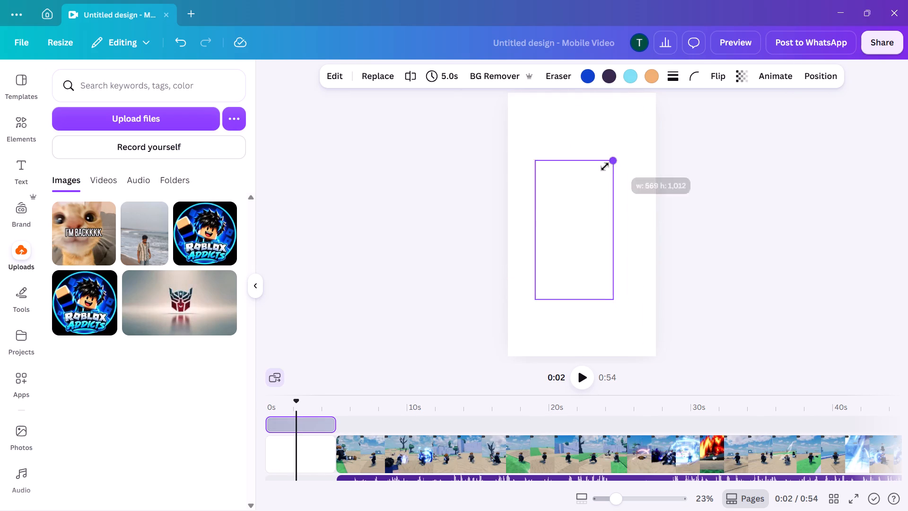
left_click_drag(605, 167, 590, 199)
left_click_drag(561, 229, 590, 195)
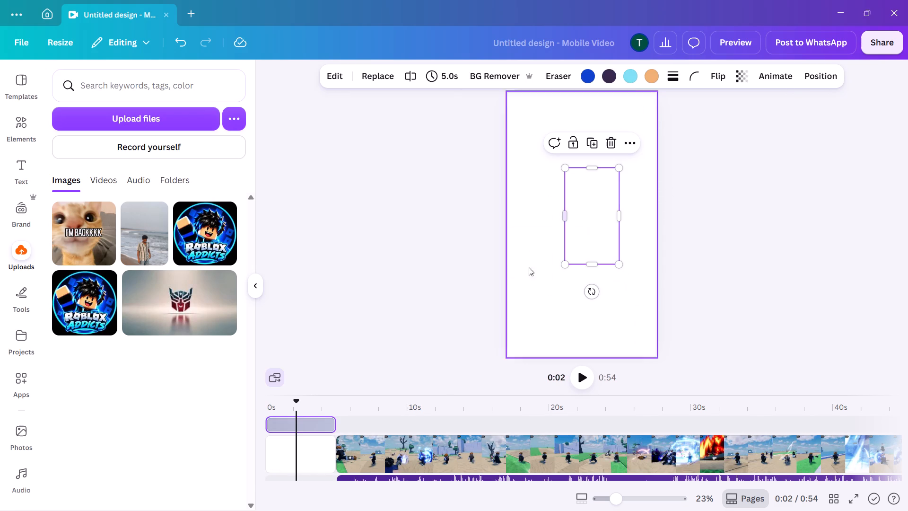
Delete the blank 5.0 s clip at the start, keeping the small logo as an overlay on the gameplay video.
left_click(308, 457)
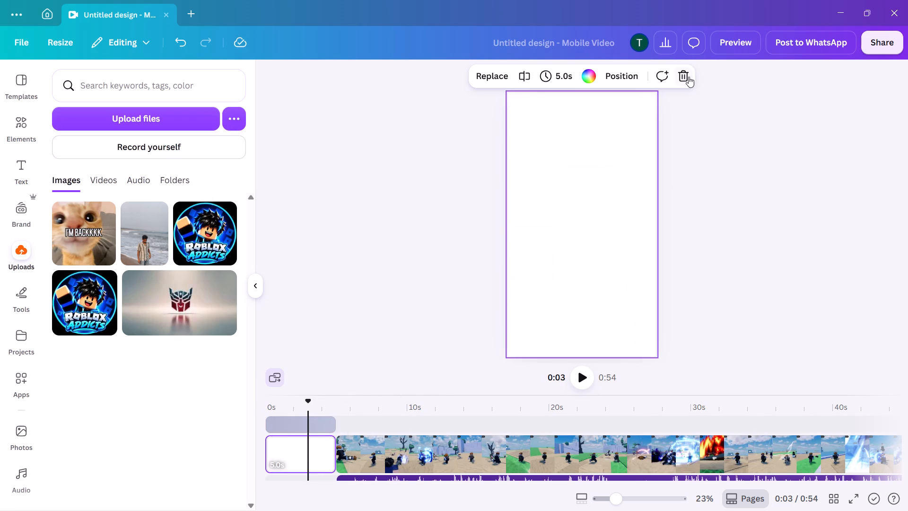
left_click(689, 76)
Delete the small 5.0 s logo overlay from the start of the gameplay video.
left_click(301, 431)
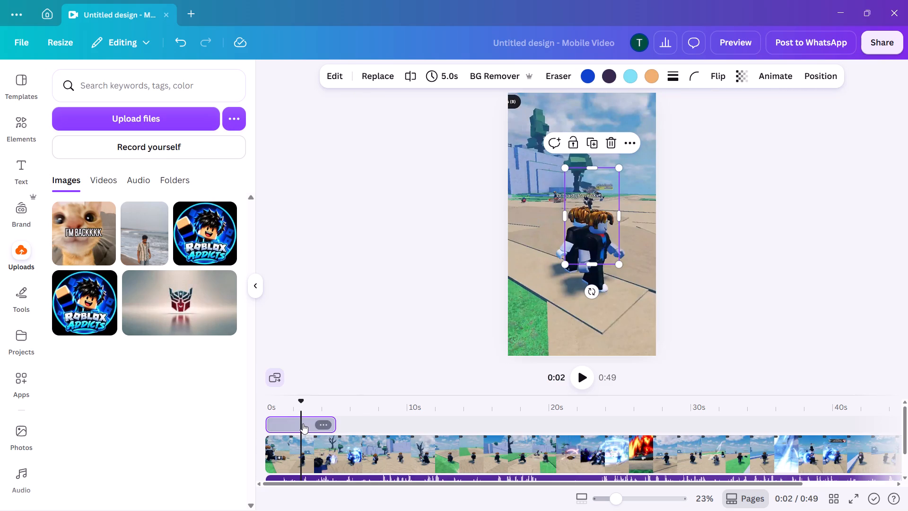
left_click(591, 245)
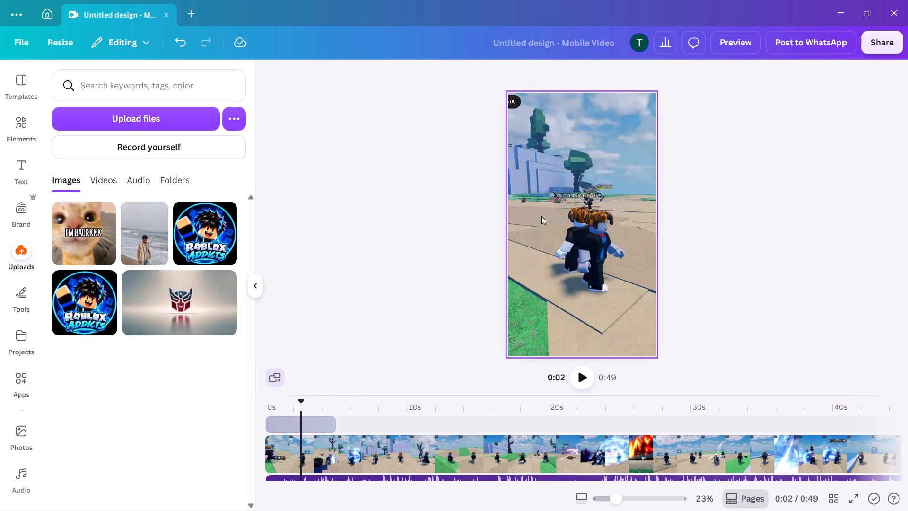
left_click(591, 245)
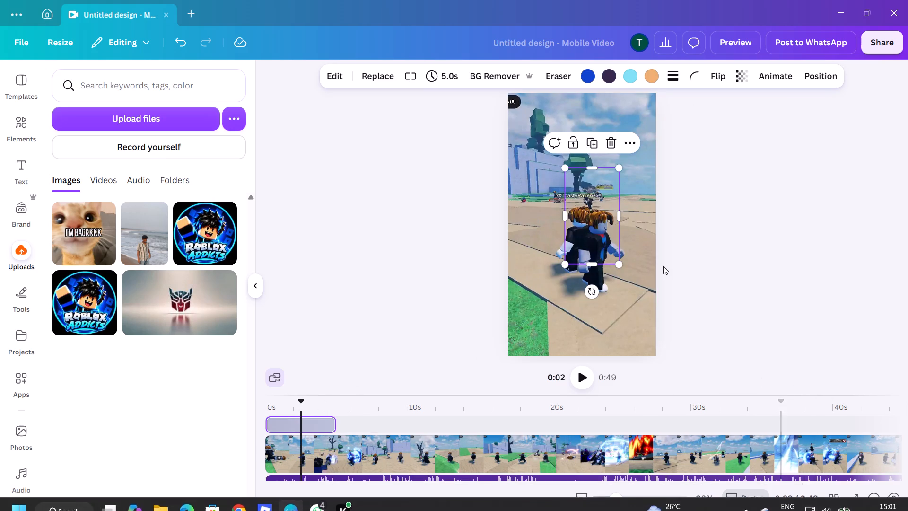
left_click(579, 225)
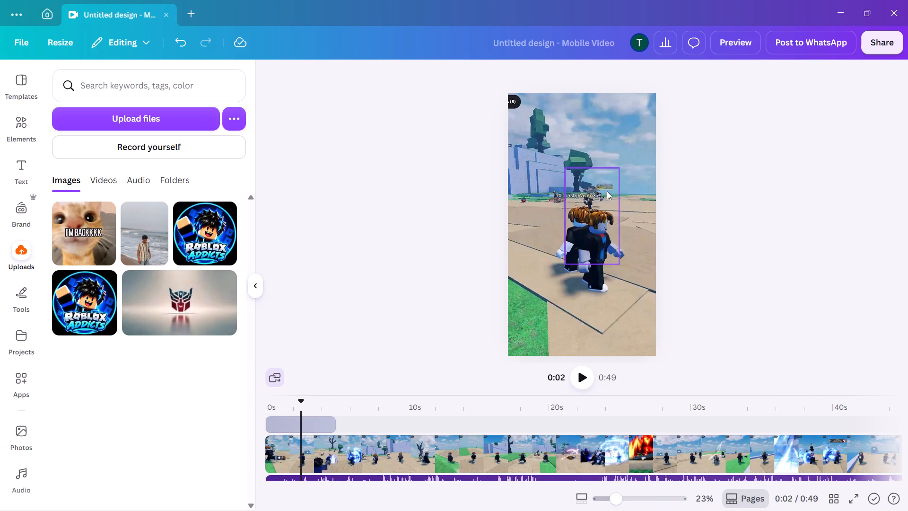
left_click(607, 191)
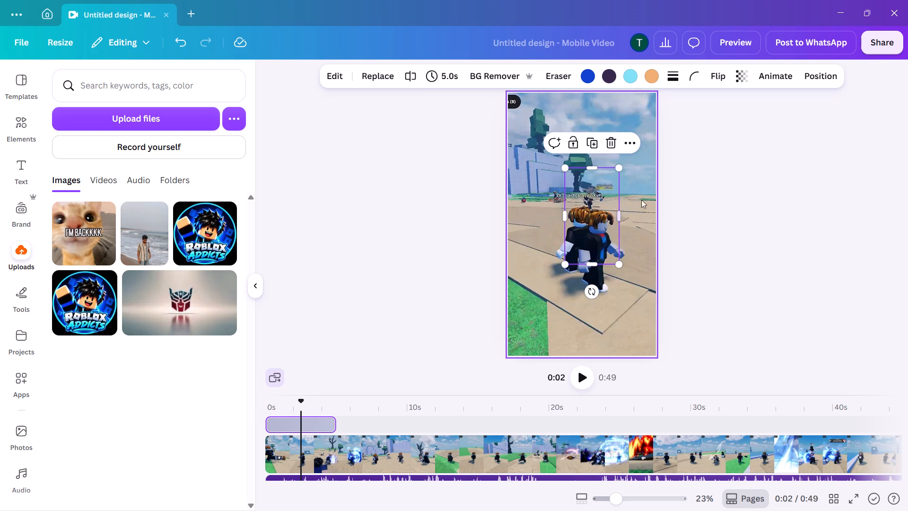
left_click(611, 147)
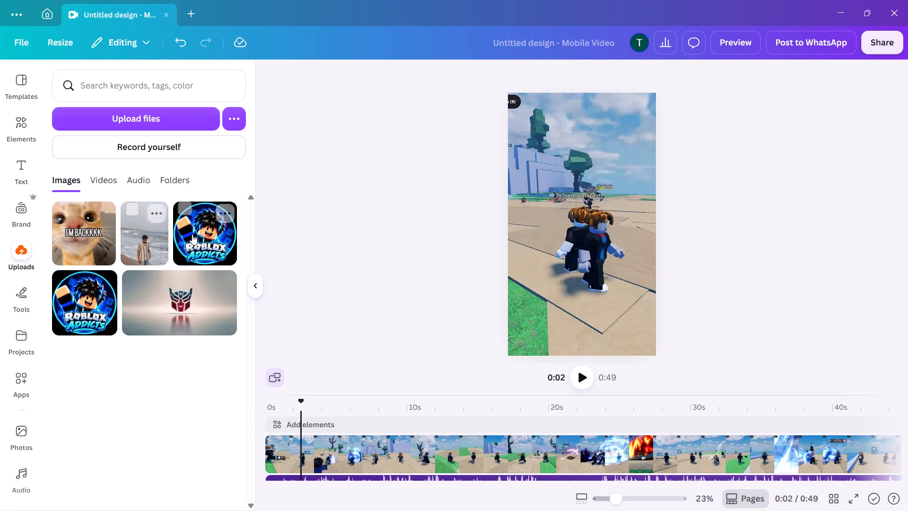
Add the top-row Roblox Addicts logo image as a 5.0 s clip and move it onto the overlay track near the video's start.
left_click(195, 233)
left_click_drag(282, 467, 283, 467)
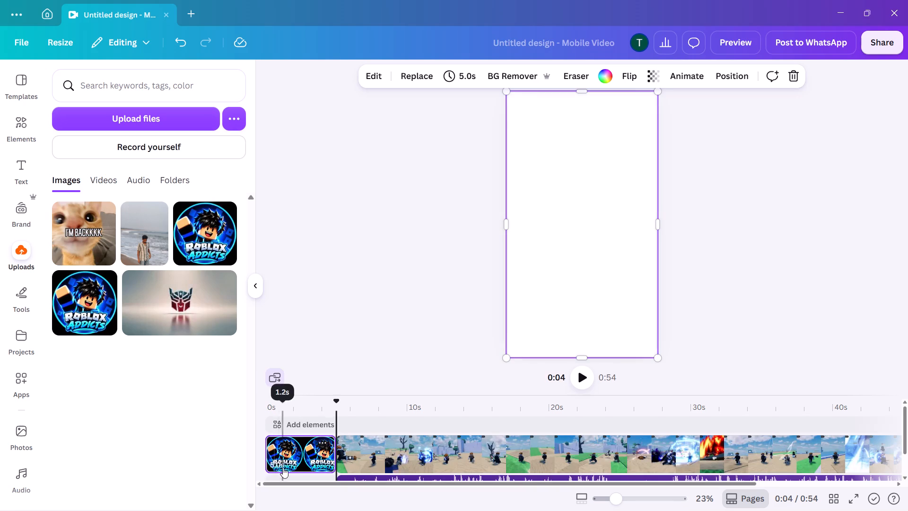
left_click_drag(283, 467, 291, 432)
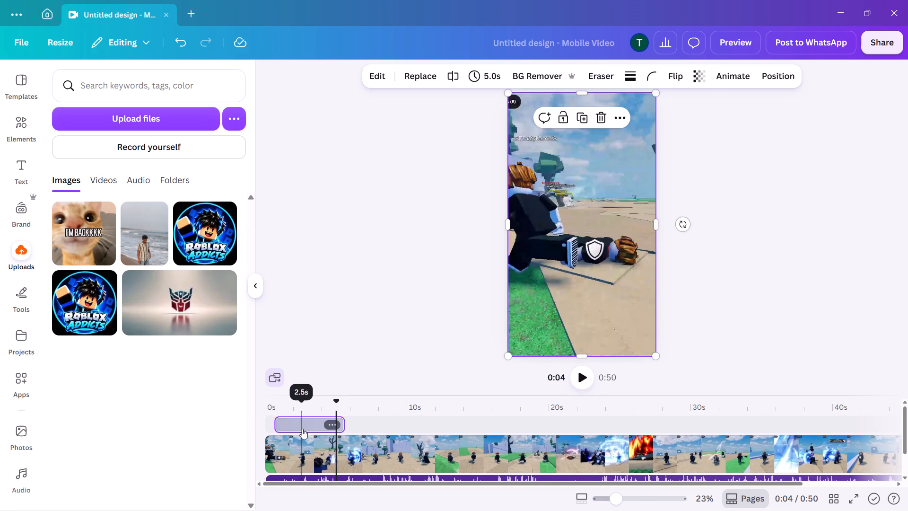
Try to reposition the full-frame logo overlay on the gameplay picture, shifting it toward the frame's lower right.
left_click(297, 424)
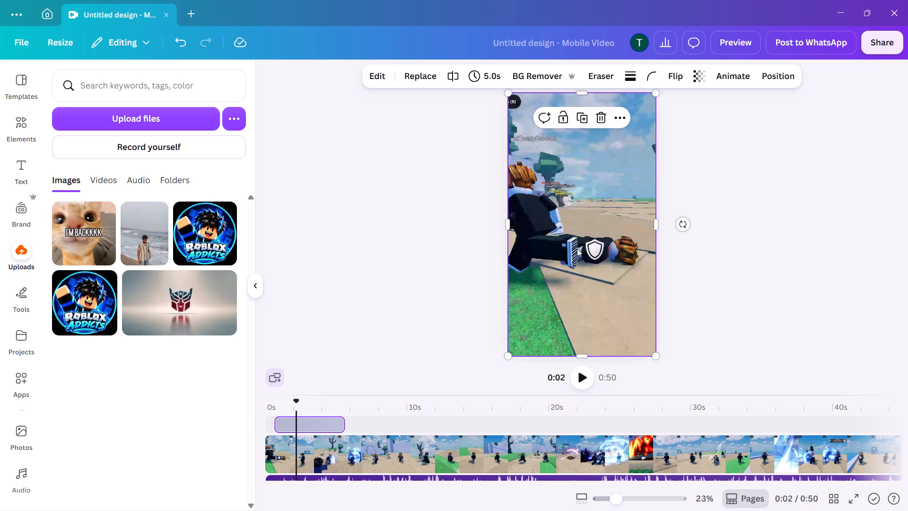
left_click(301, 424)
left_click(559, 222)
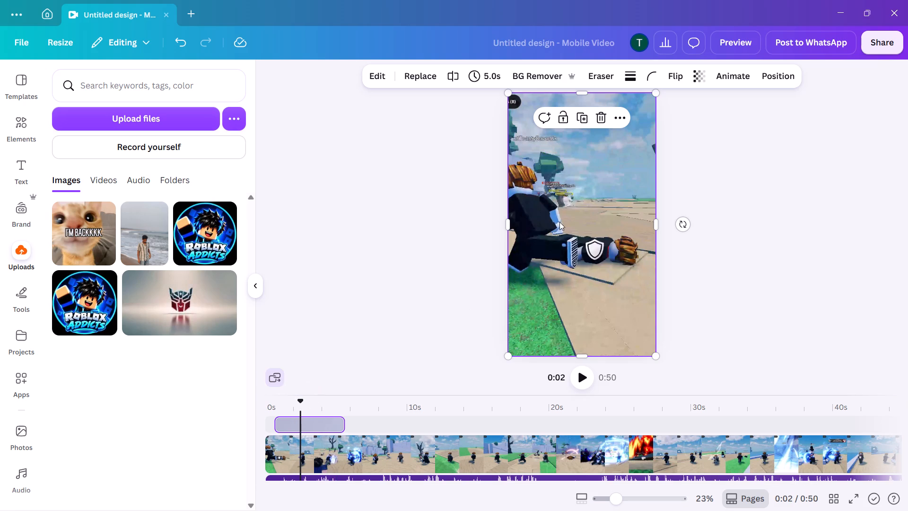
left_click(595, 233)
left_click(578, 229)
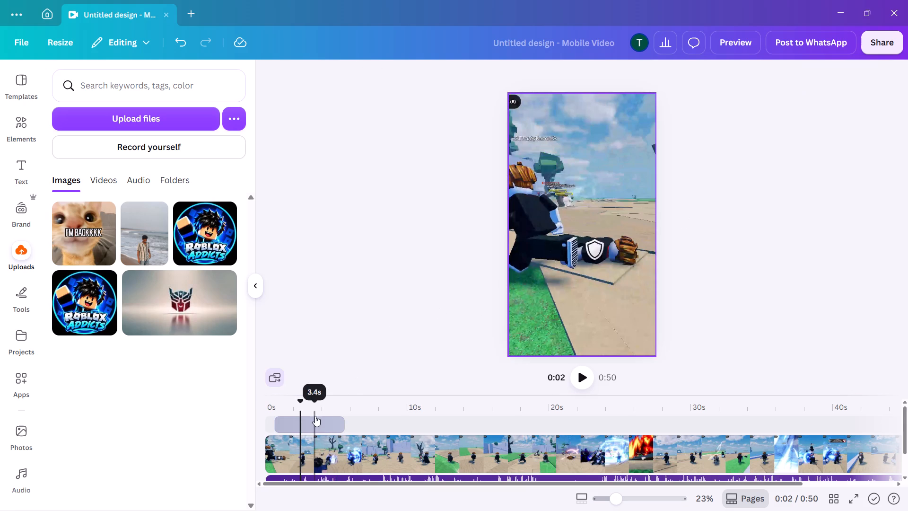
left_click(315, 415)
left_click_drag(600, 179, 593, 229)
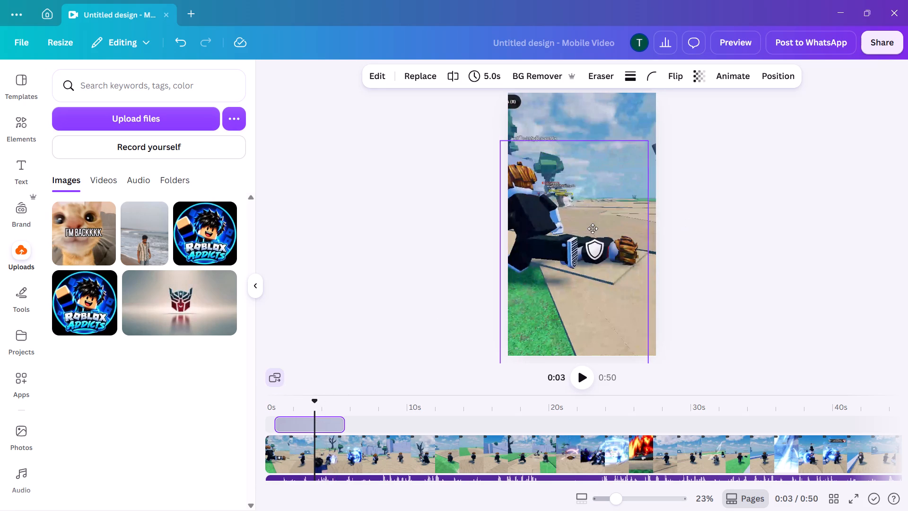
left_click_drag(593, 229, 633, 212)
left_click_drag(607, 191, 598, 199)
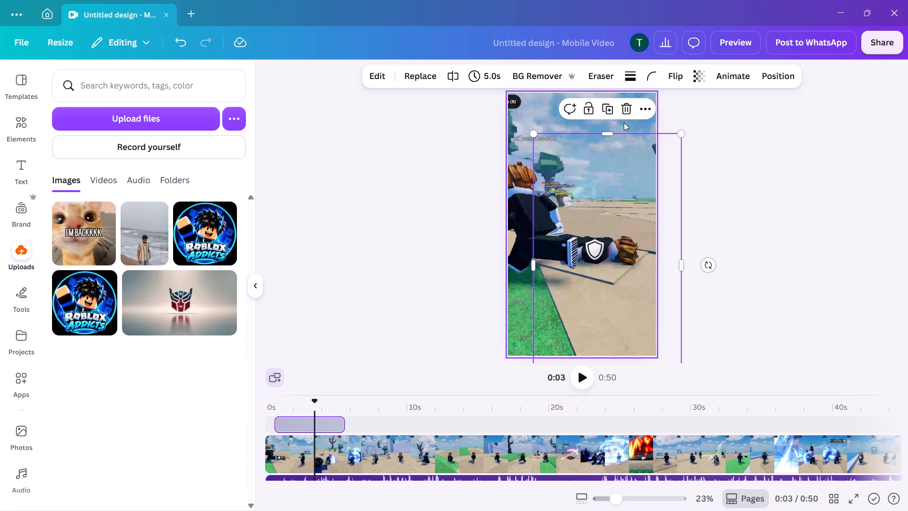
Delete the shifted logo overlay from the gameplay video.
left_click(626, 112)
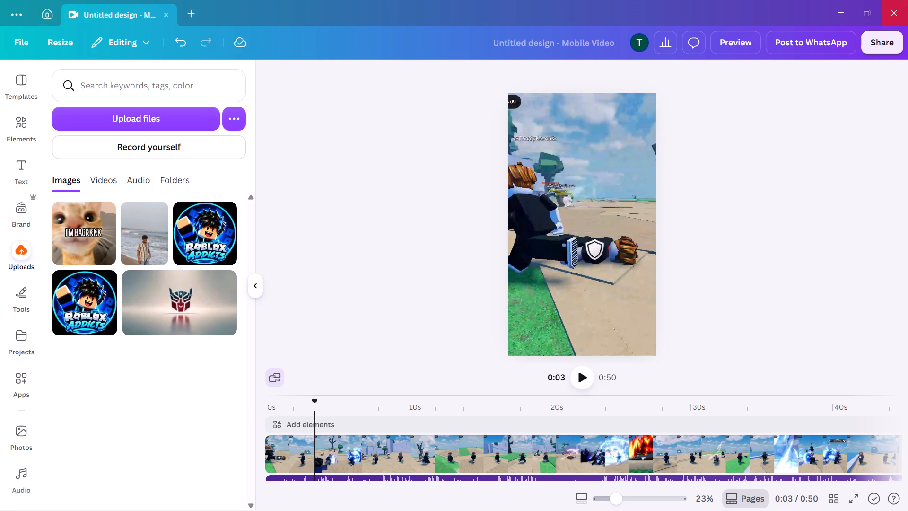
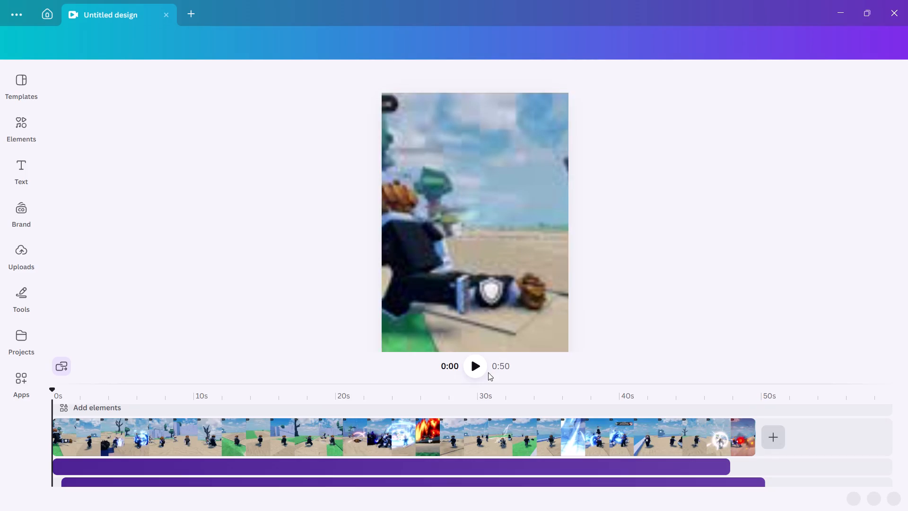
Move the phonk music track to the very start of the timeline and play back the opening seconds.
left_click(471, 366)
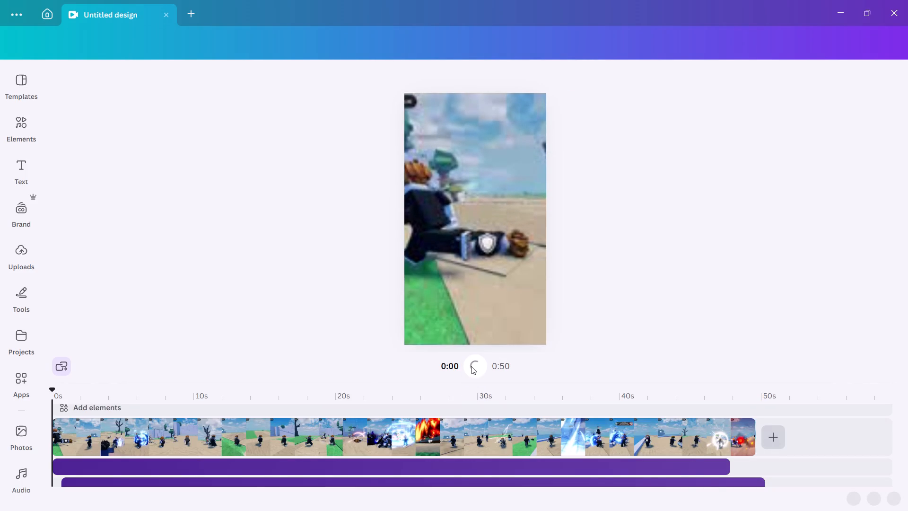
scroll(554, 343, "down", 1)
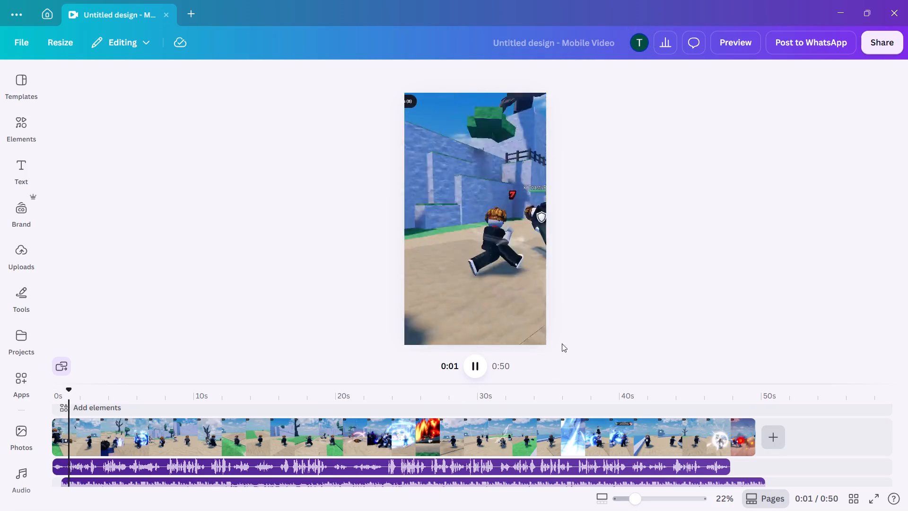
scroll(622, 301, "down", 1)
scroll(622, 301, "up", 1)
left_click(694, 464)
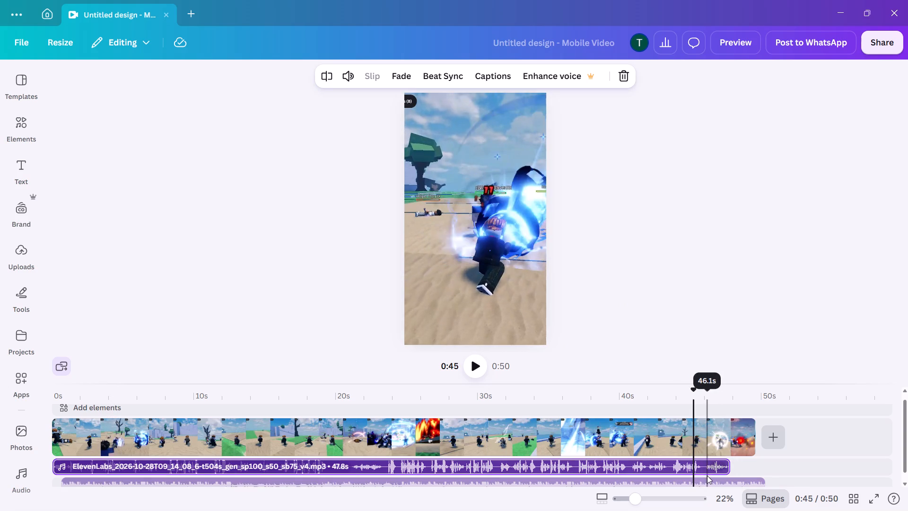
left_click(706, 481)
left_click_drag(196, 470, 177, 474)
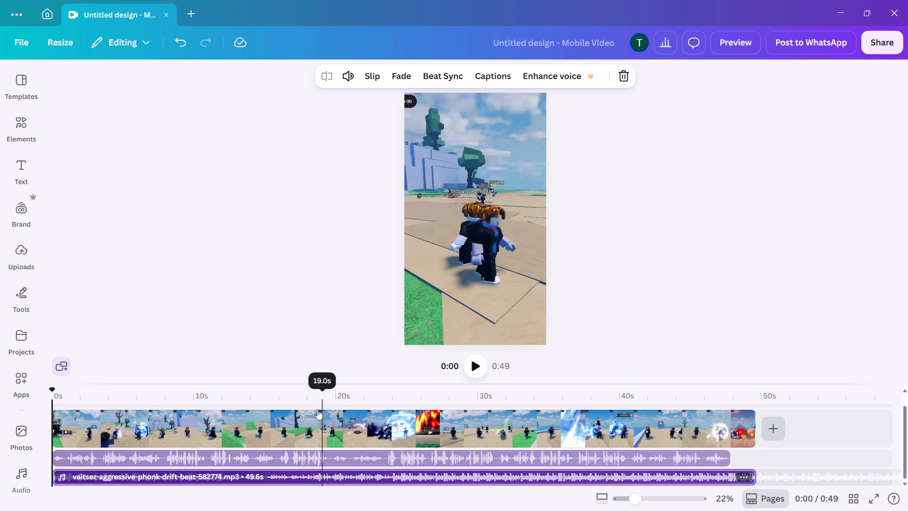
left_click(476, 367)
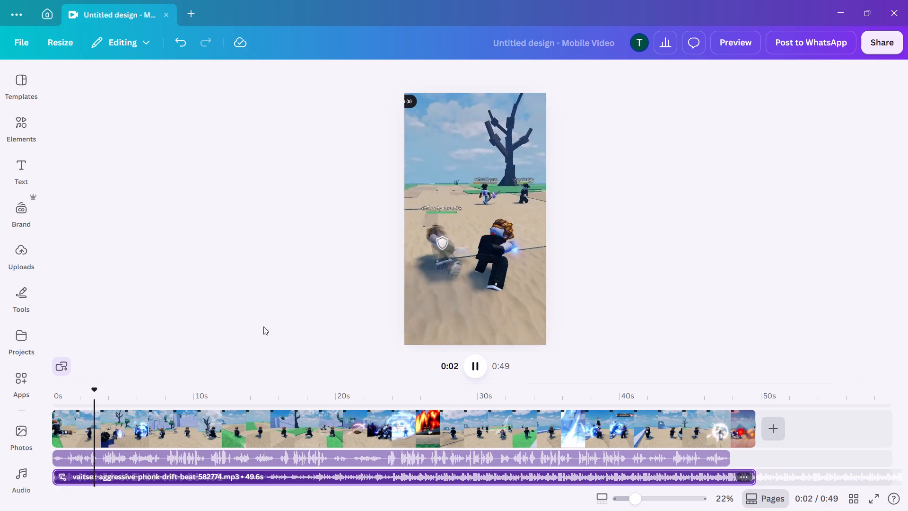
left_click_drag(479, 369, 480, 373)
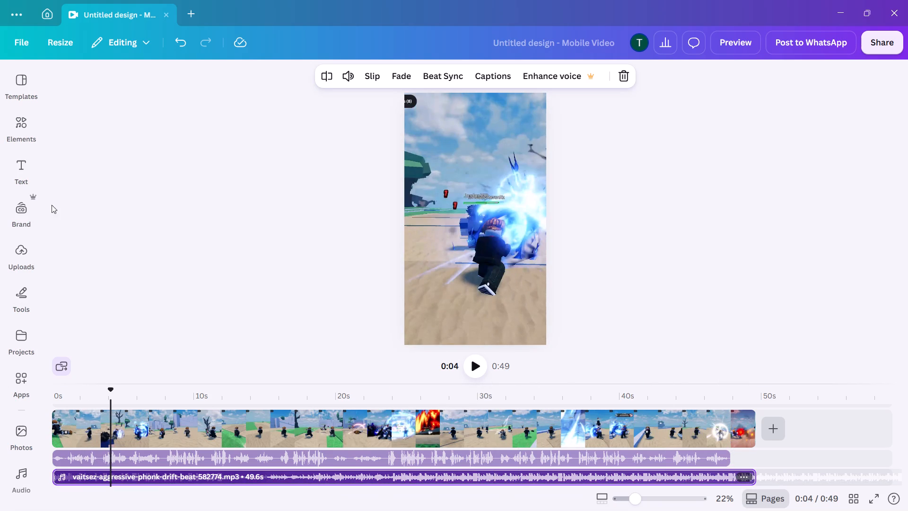
Add the top-row Roblox Addicts logo image as a 5.0 s clip and place it on the overlay track at the video's start.
left_click(22, 253)
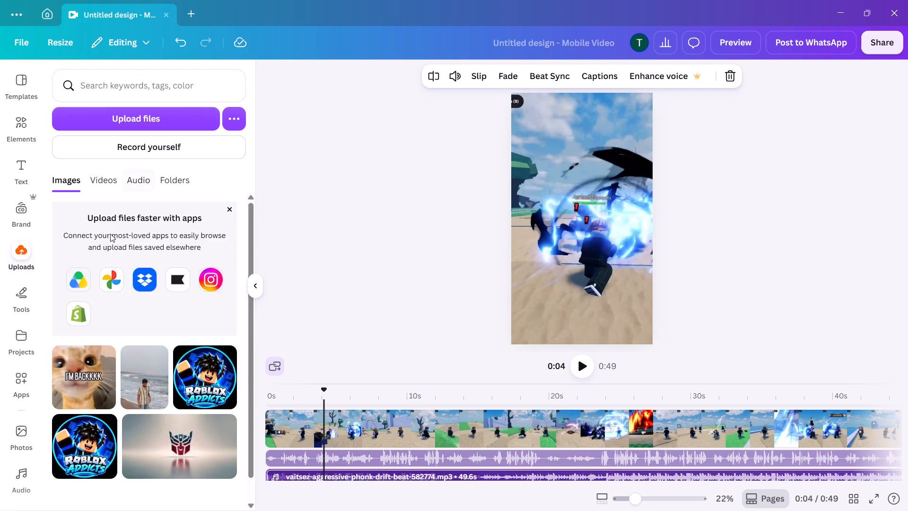
left_click(202, 379)
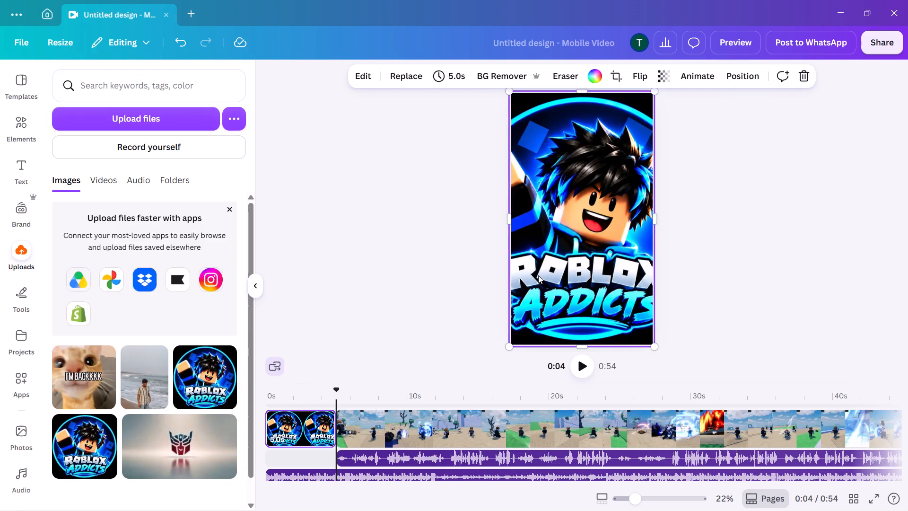
left_click_drag(301, 434, 306, 407)
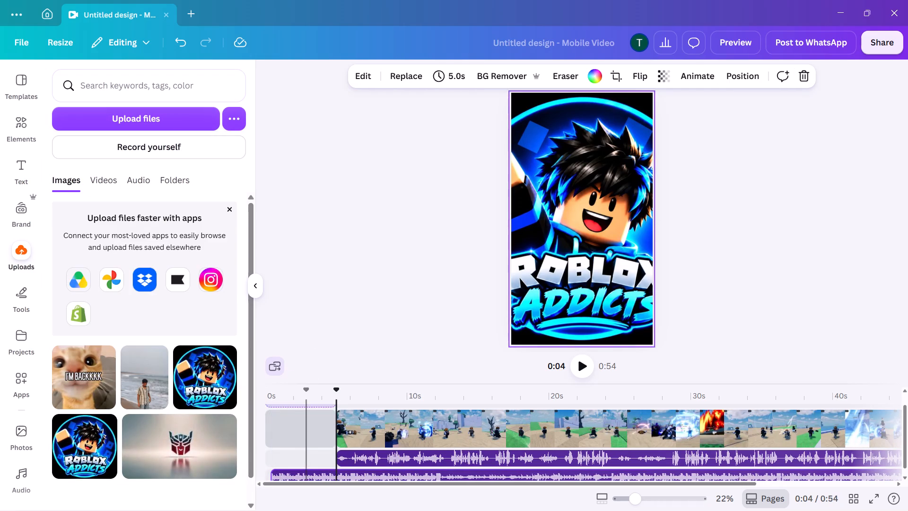
left_click_drag(306, 407, 305, 418)
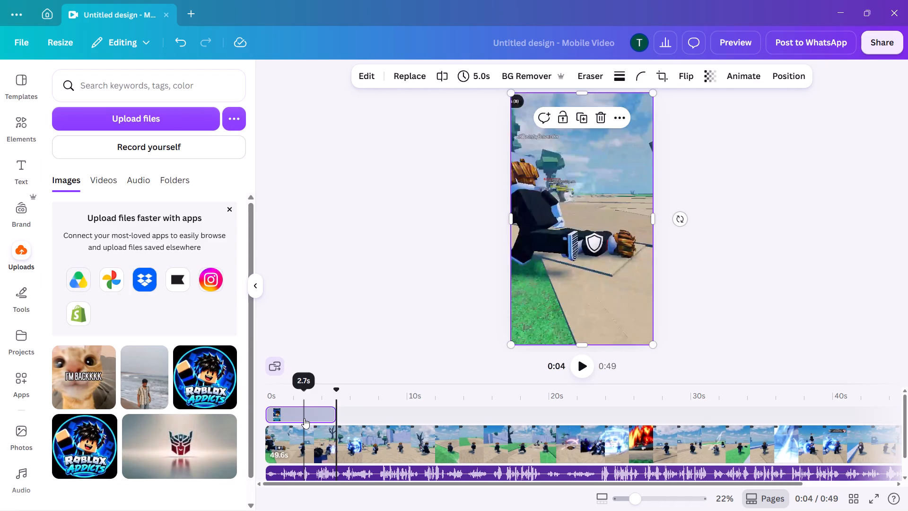
left_click(303, 417)
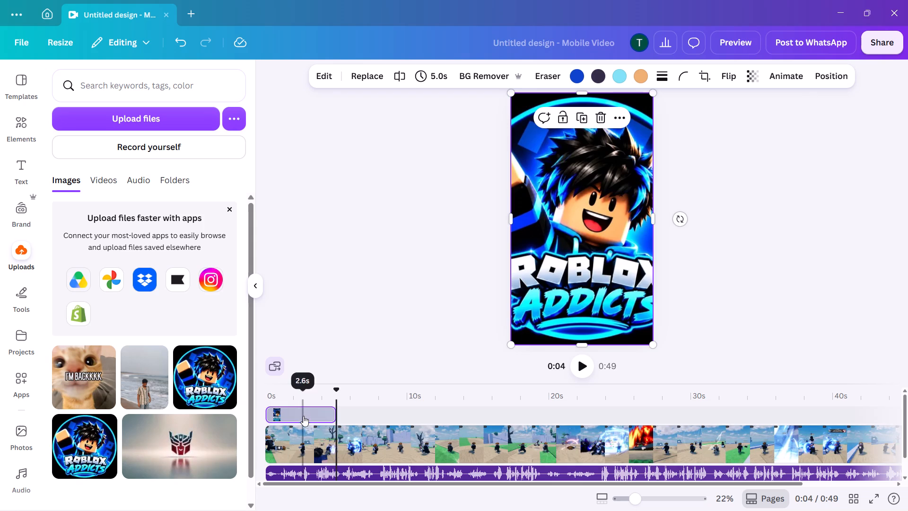
Shrink the full-frame logo overlay and widen its crop on both sides to about 895 × 1,007.
left_click_drag(653, 346, 653, 342)
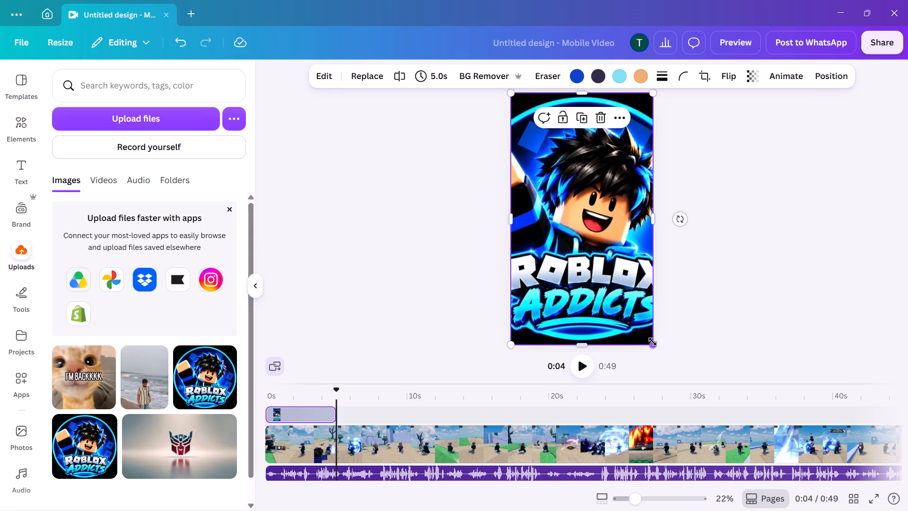
left_click_drag(653, 342, 570, 234)
left_click_drag(546, 210, 581, 275)
left_click_drag(549, 230, 525, 235)
left_click_drag(547, 236, 578, 246)
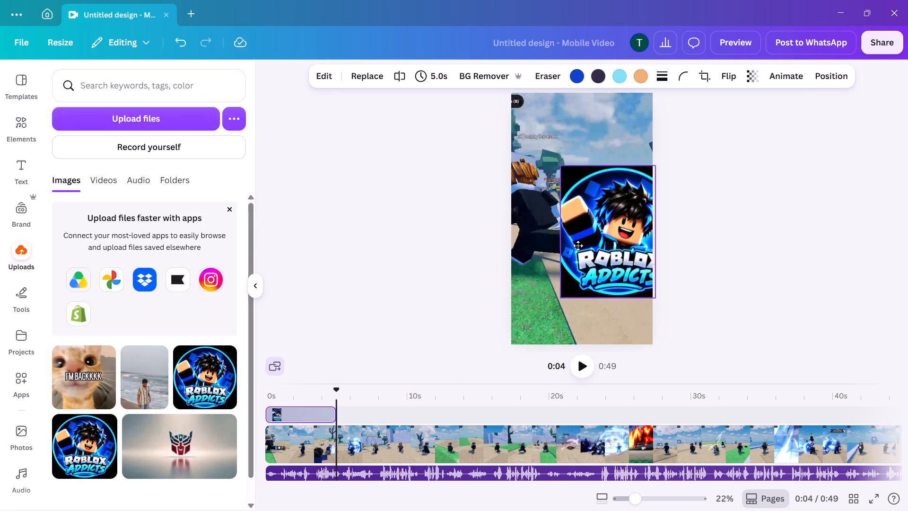
left_click_drag(578, 246, 545, 242)
left_click_drag(617, 233, 640, 235)
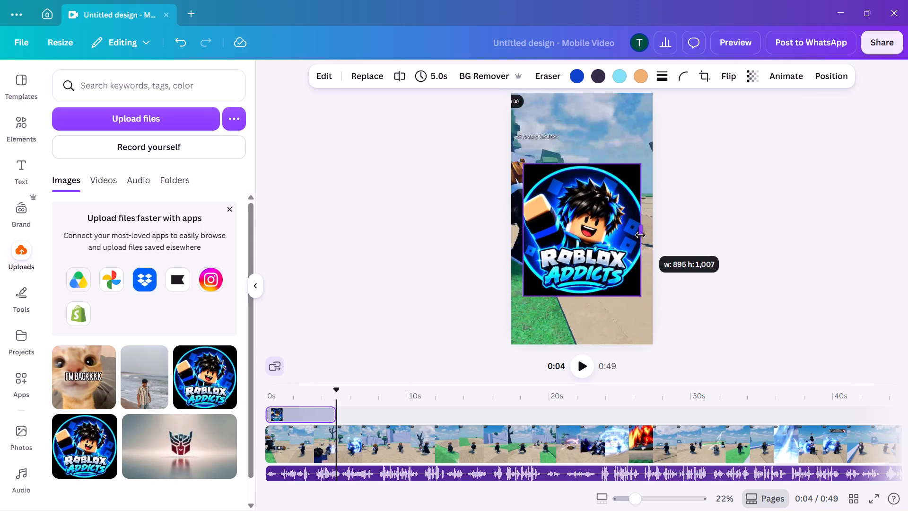
left_click_drag(640, 235, 641, 236)
Scale the logo down further and readjust its crop to show the whole emblem near the picture's centre, about 643 × 596.
left_click_drag(583, 293, 585, 244)
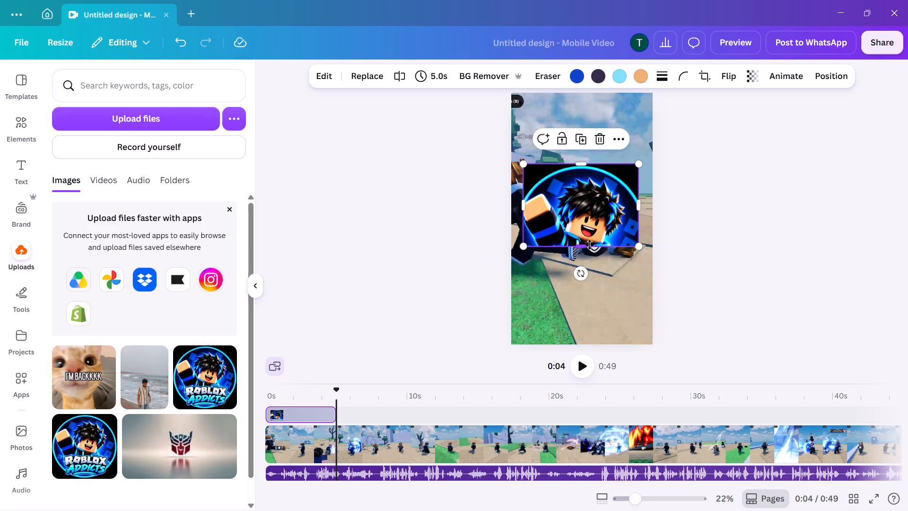
left_click_drag(640, 247, 583, 229)
left_click_drag(551, 198, 572, 214)
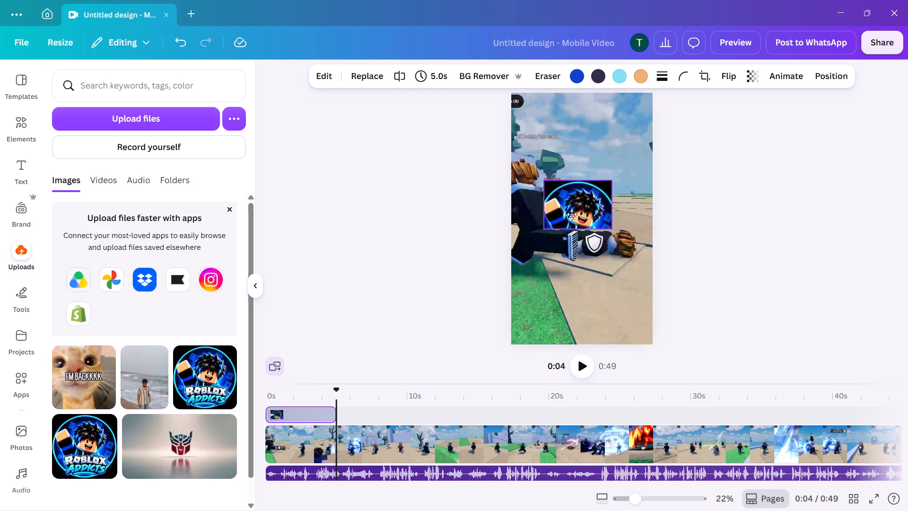
left_click_drag(572, 214, 574, 221)
left_click_drag(584, 238, 583, 264)
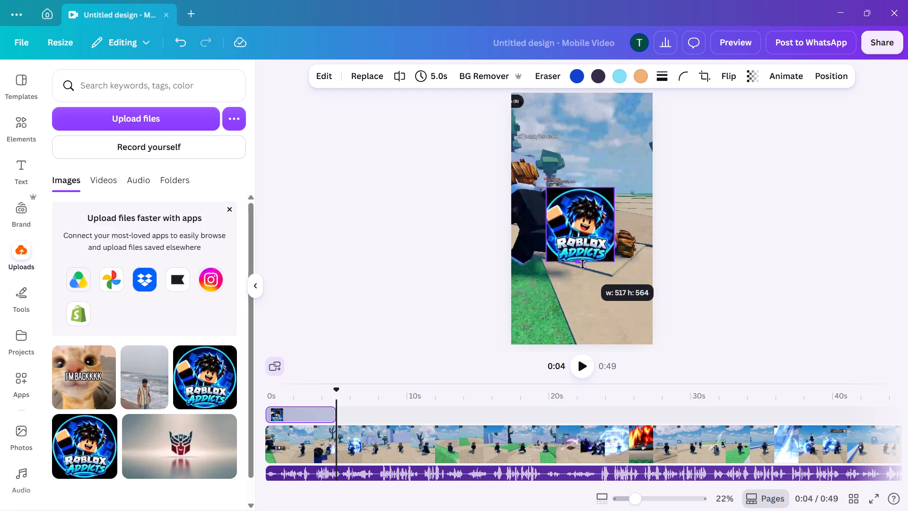
left_click_drag(583, 264, 583, 267)
left_click_drag(614, 227, 621, 229)
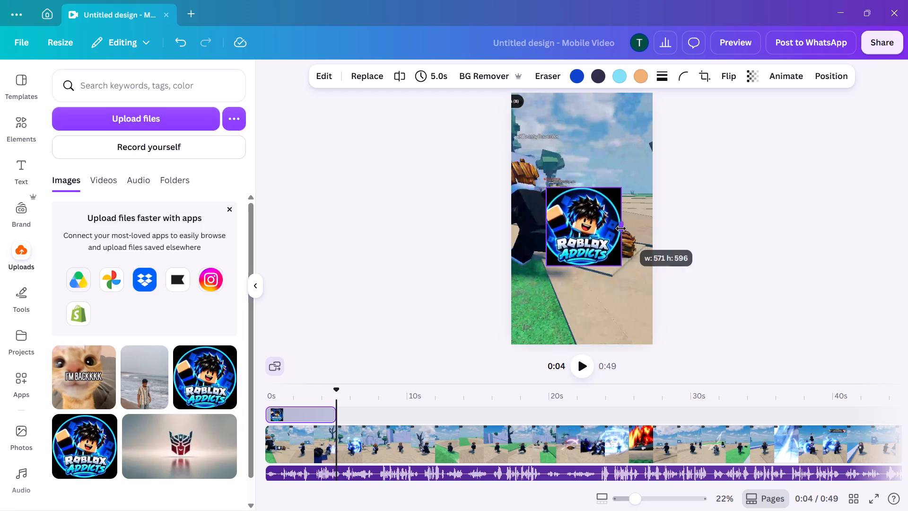
left_click_drag(621, 229, 621, 229)
left_click_drag(548, 226, 540, 228)
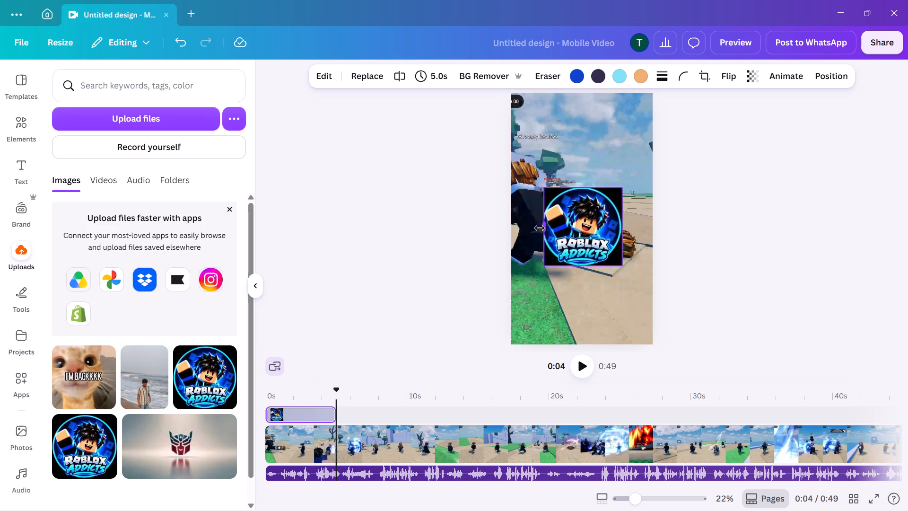
left_click_drag(540, 228, 539, 228)
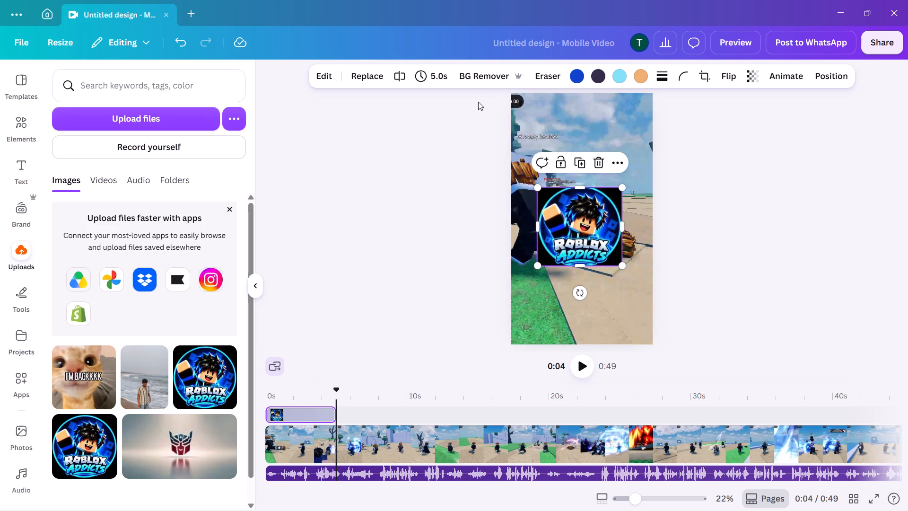
Remove the background from the Roblox Addicts logo overlay.
left_click(480, 79)
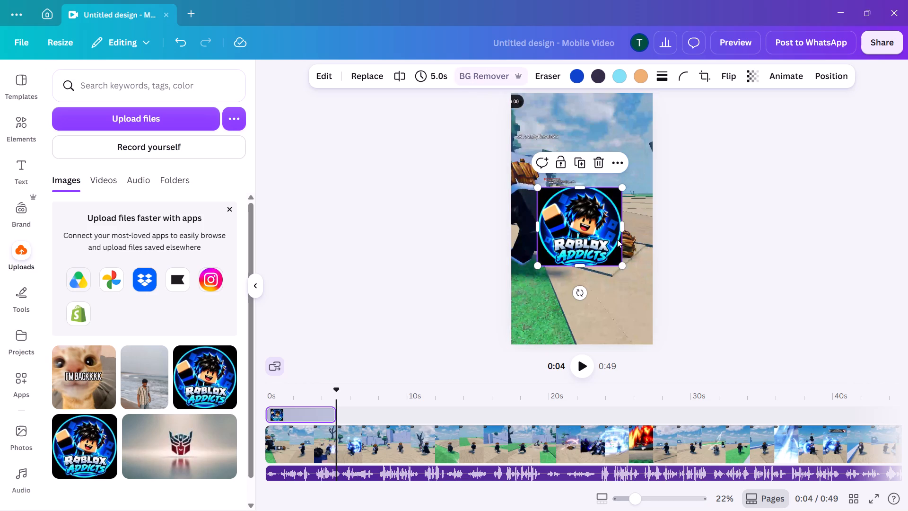
Extend the logo's crop frame at the bottom and top to fit the full circle, and move the logo lower on the picture.
left_click(581, 265)
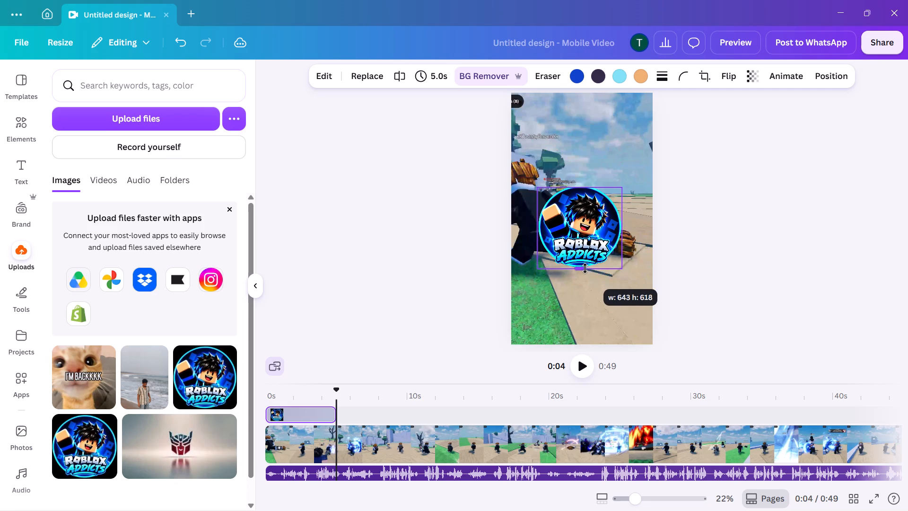
left_click(584, 187)
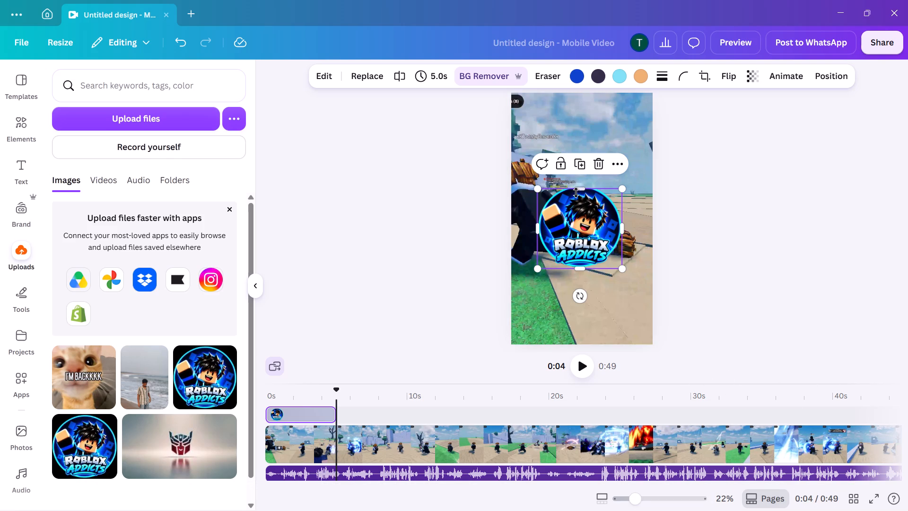
left_click_drag(577, 191, 582, 184)
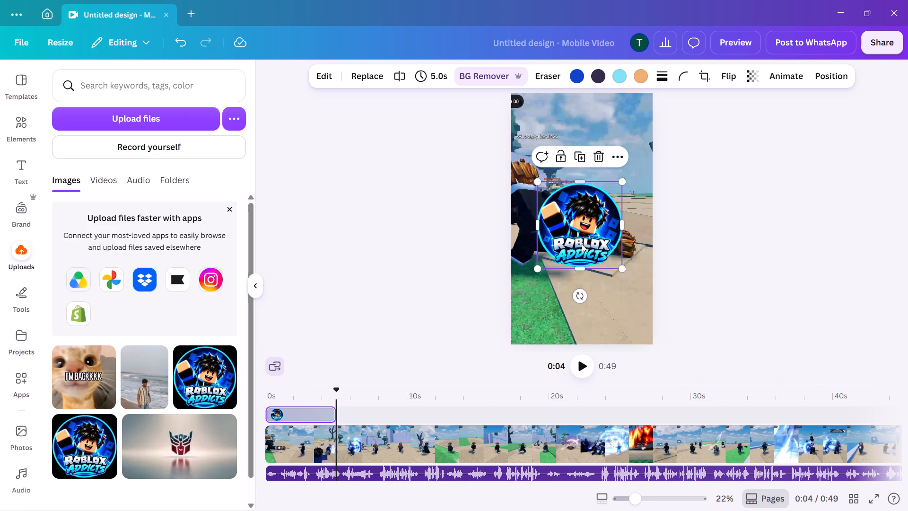
left_click_drag(589, 220, 577, 253)
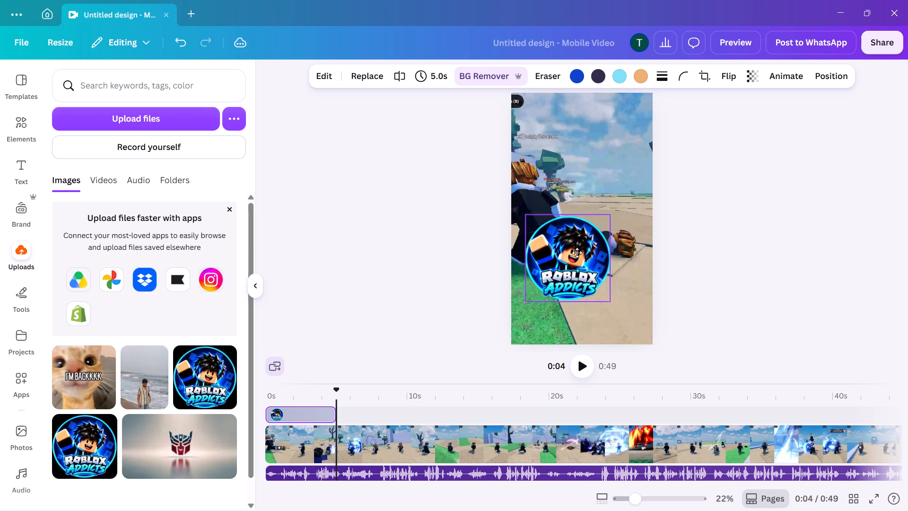
left_click_drag(577, 253, 574, 248)
Move the 5.0 s logo clip along the overlay track so it ends with the gameplay video, and play the section leading up to it.
left_click_drag(309, 414, 694, 438)
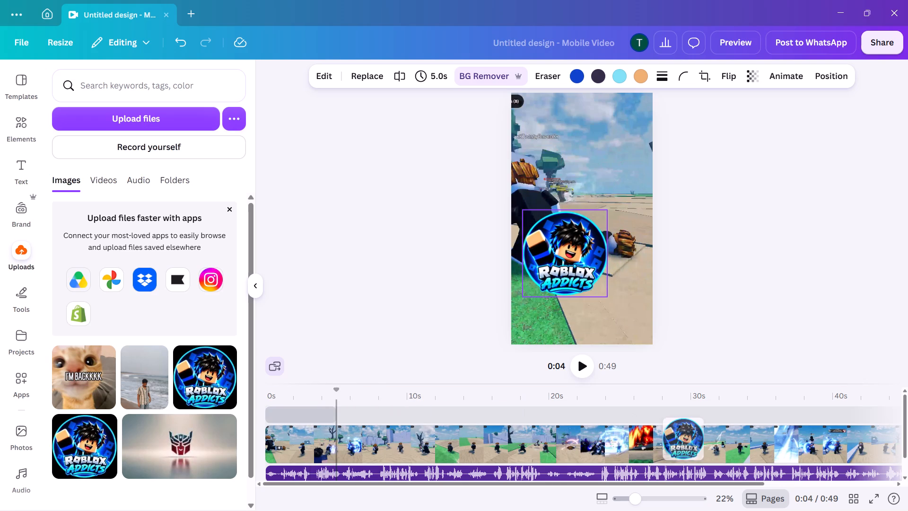
left_click_drag(694, 438, 692, 422)
left_click(688, 416)
left_click_drag(688, 416, 715, 415)
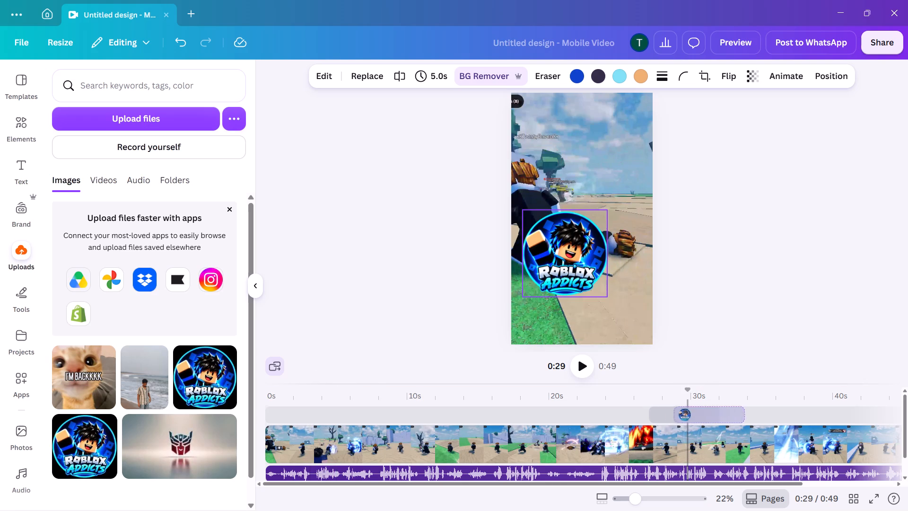
left_click_drag(715, 415, 828, 422)
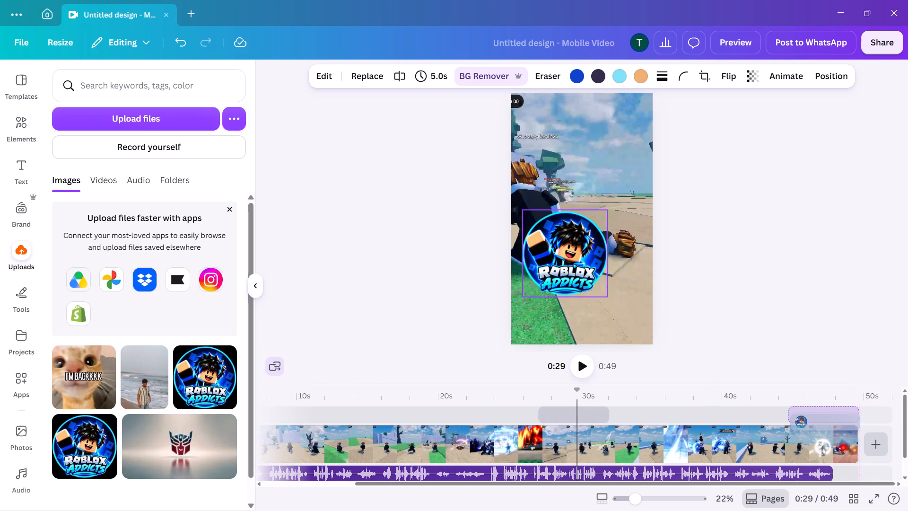
left_click_drag(828, 422, 828, 420)
left_click(744, 414)
left_click(588, 365)
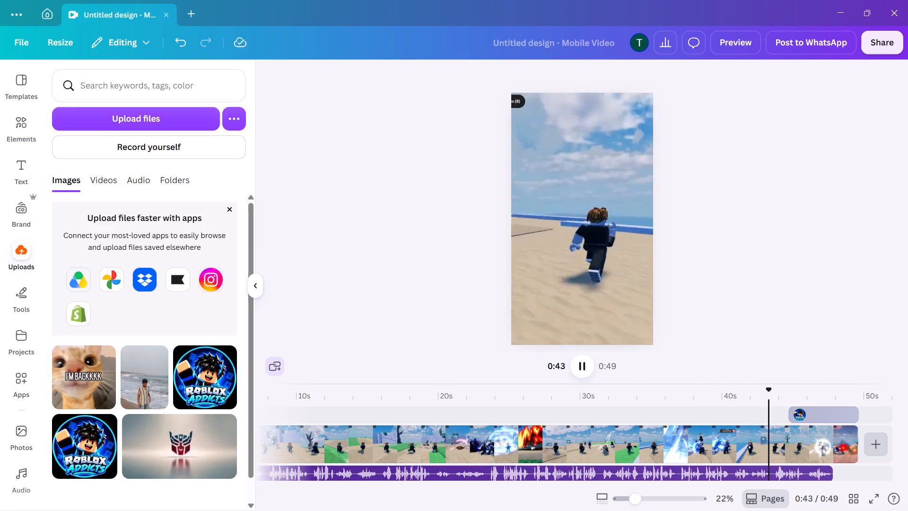
Trim the start of the logo clip so it lasts 1.4 s at the video's end.
left_click(816, 422)
left_click_drag(790, 415, 800, 415)
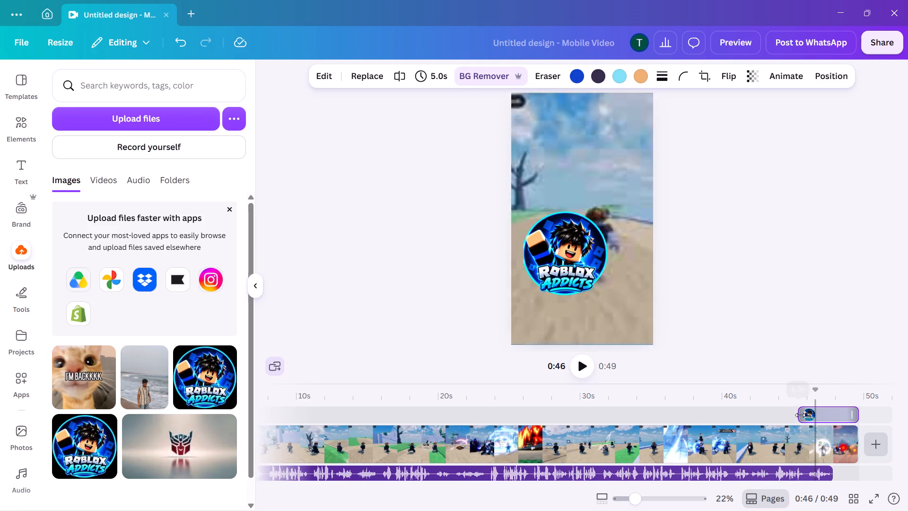
left_click_drag(800, 415, 833, 416)
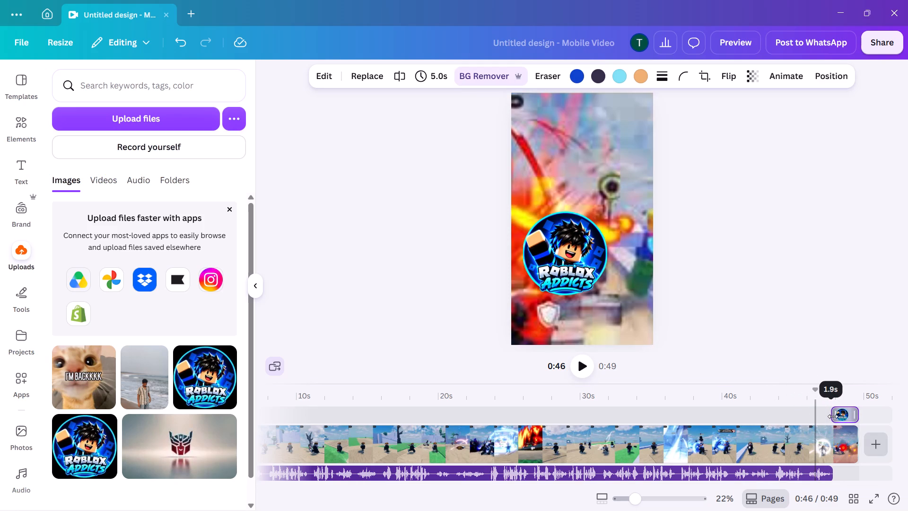
left_click_drag(833, 416, 844, 417)
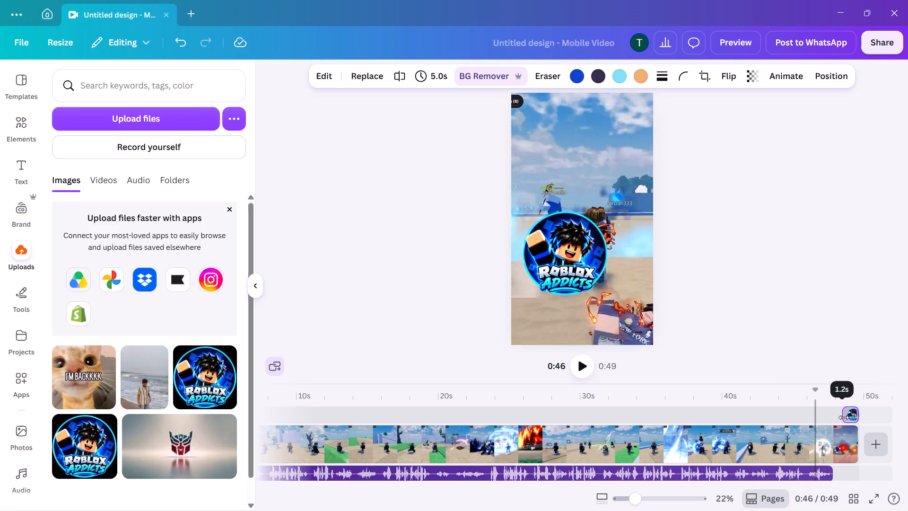
left_click_drag(844, 417, 839, 418)
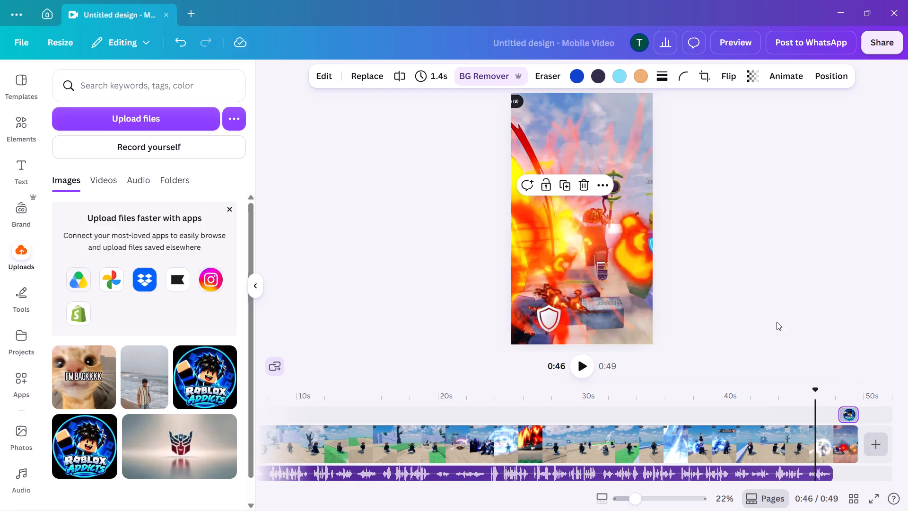
Move the Roblox Addicts logo lower on the picture, centred horizontally over the gameplay.
left_click(847, 413)
left_click_drag(585, 259, 599, 242)
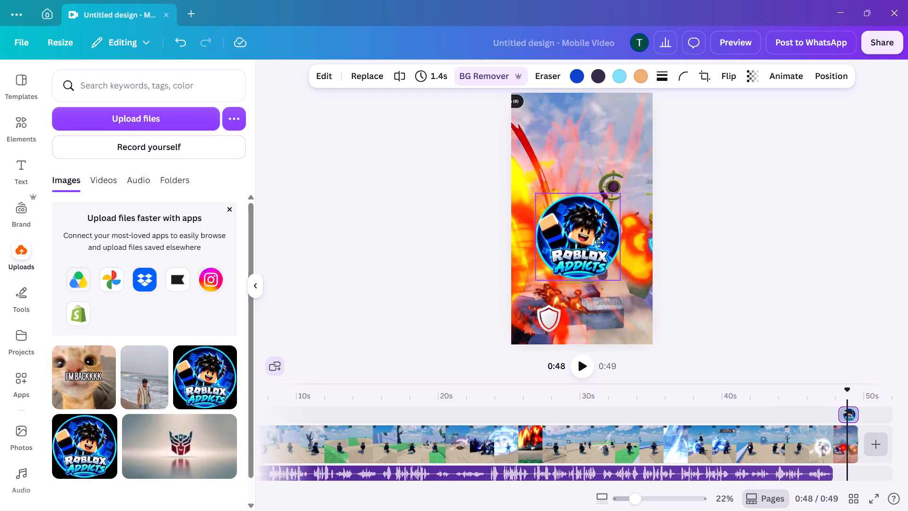
left_click_drag(599, 242, 605, 273)
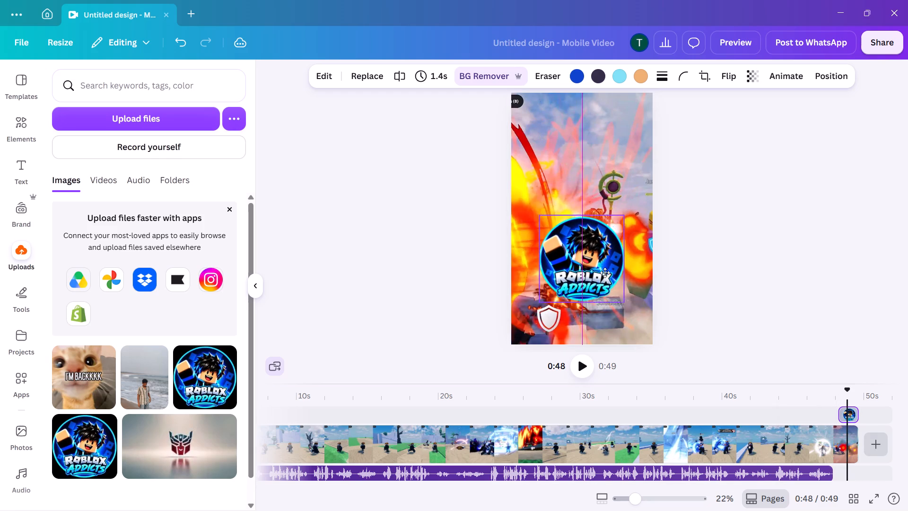
left_click_drag(605, 273, 605, 280)
Play the video's ending from about 0:44 to check how the logo appears.
left_click(584, 370)
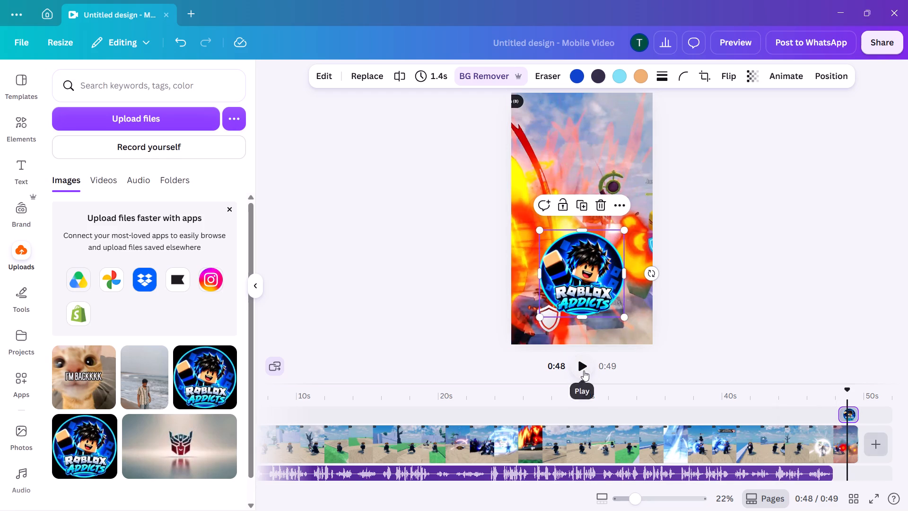
left_click(789, 414)
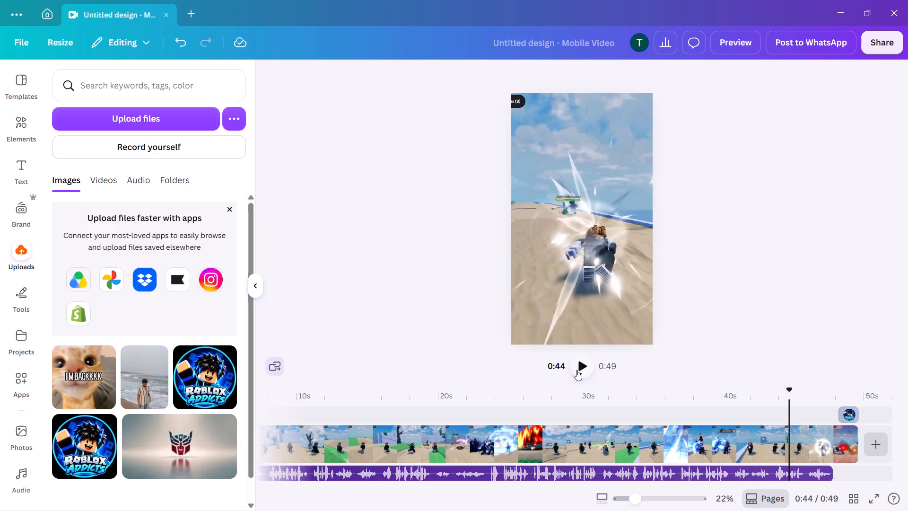
left_click(576, 370)
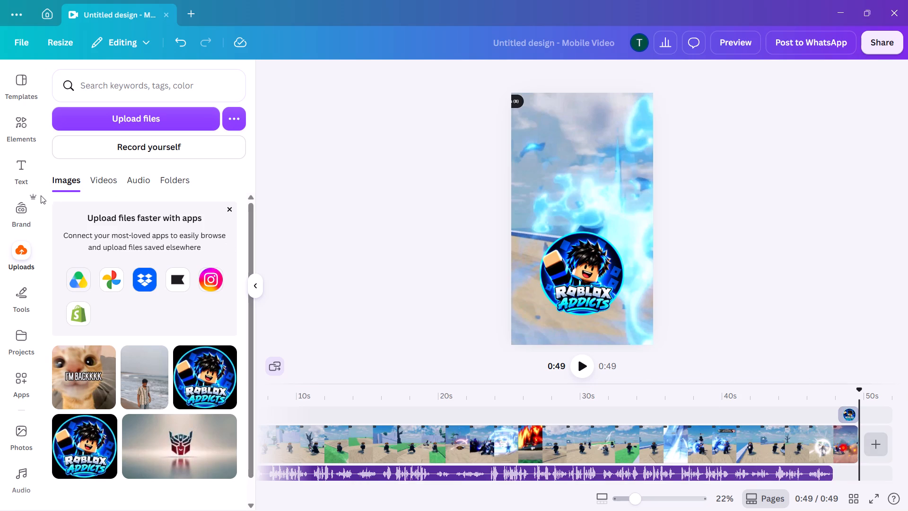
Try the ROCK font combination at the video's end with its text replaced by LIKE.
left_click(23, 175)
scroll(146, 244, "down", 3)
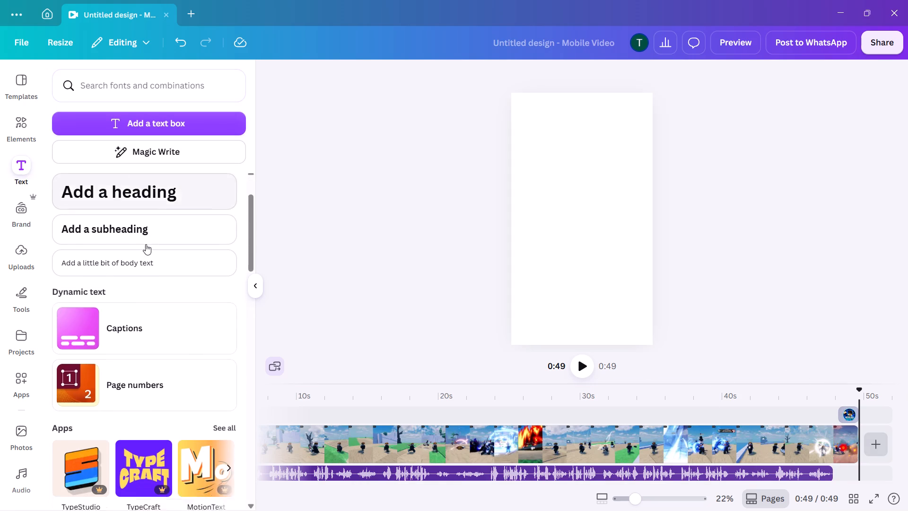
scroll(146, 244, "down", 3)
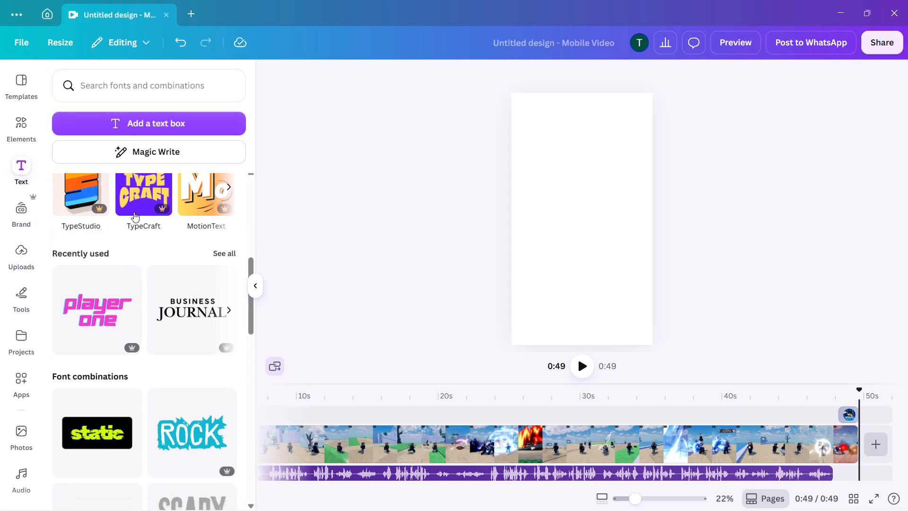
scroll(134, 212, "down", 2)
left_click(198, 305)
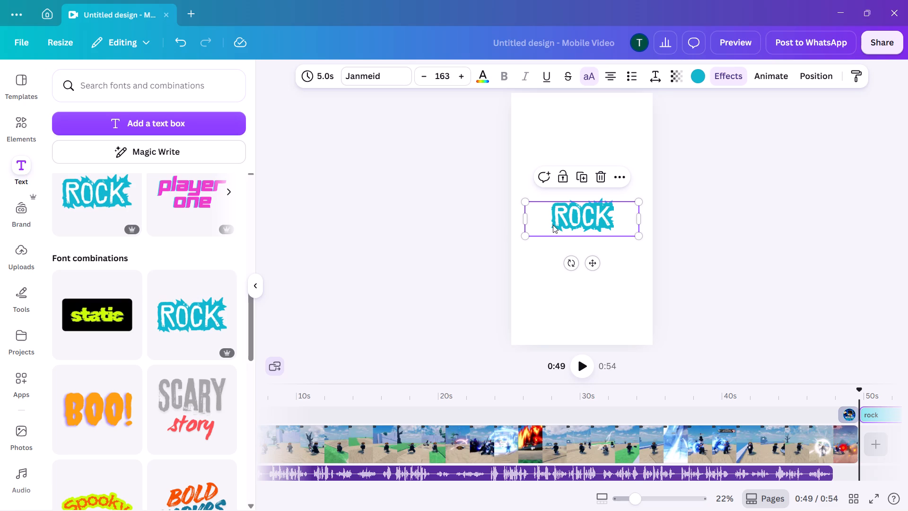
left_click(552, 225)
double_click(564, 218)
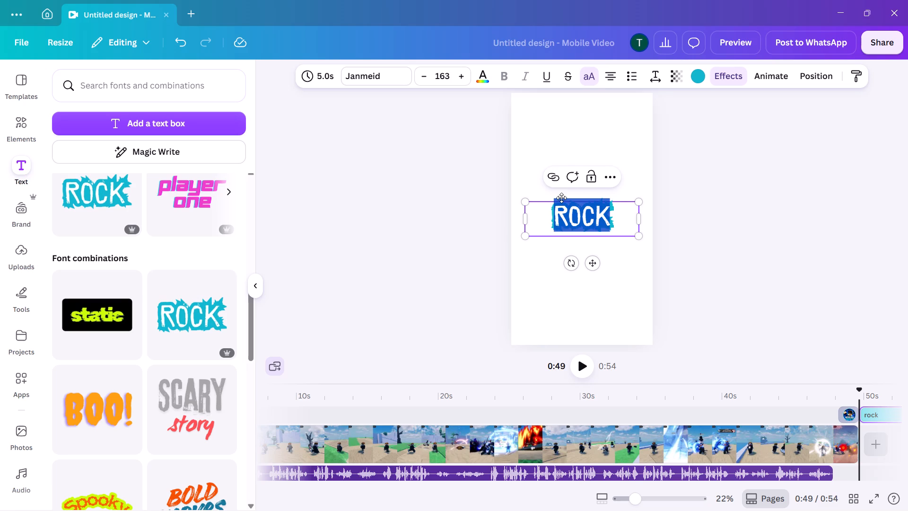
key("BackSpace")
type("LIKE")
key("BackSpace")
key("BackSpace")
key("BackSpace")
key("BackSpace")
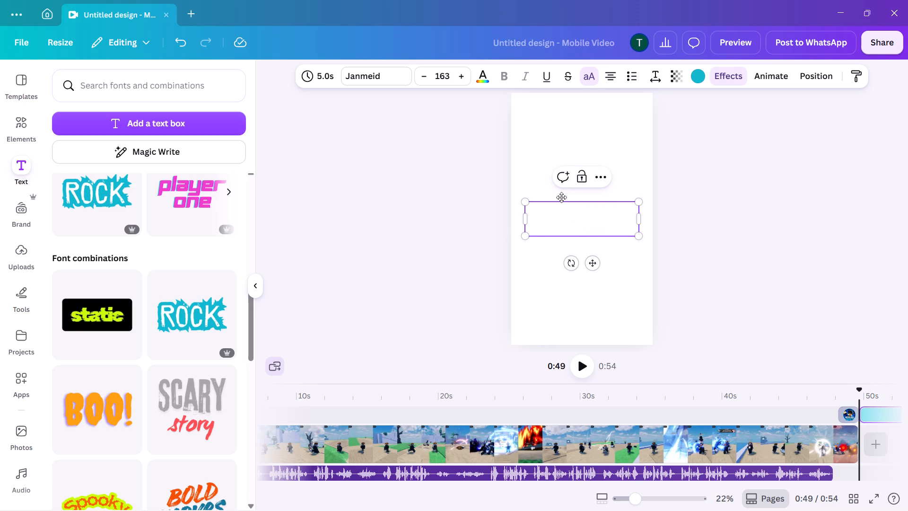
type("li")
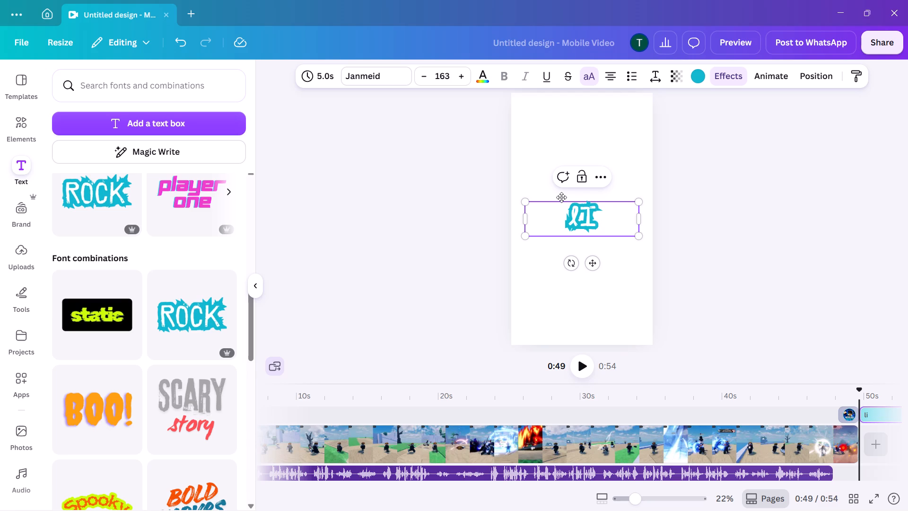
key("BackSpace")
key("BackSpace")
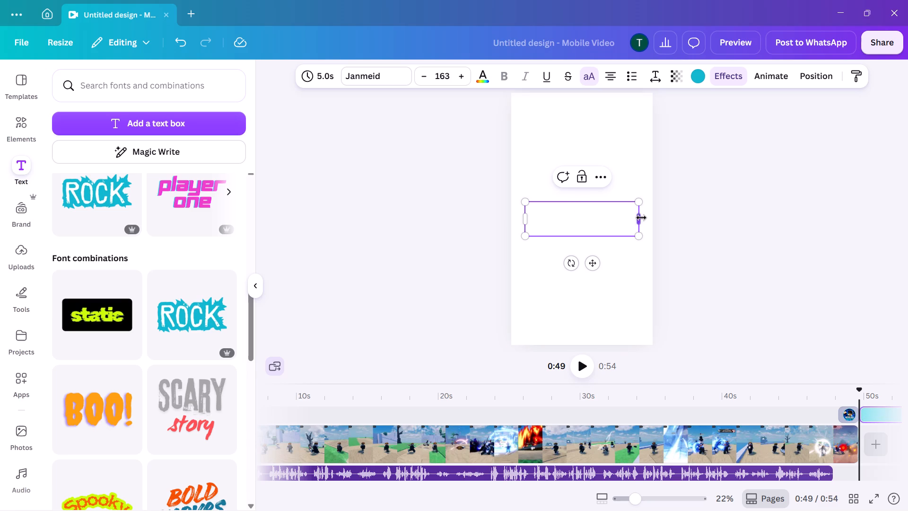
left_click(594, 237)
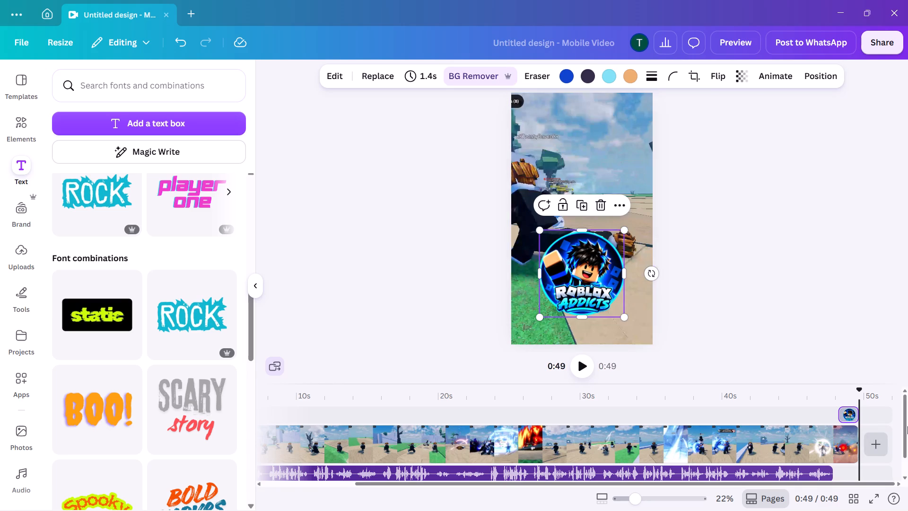
Add the BOLD moves font combination at the video's end and place it above the logo.
scroll(179, 305, "down", 1)
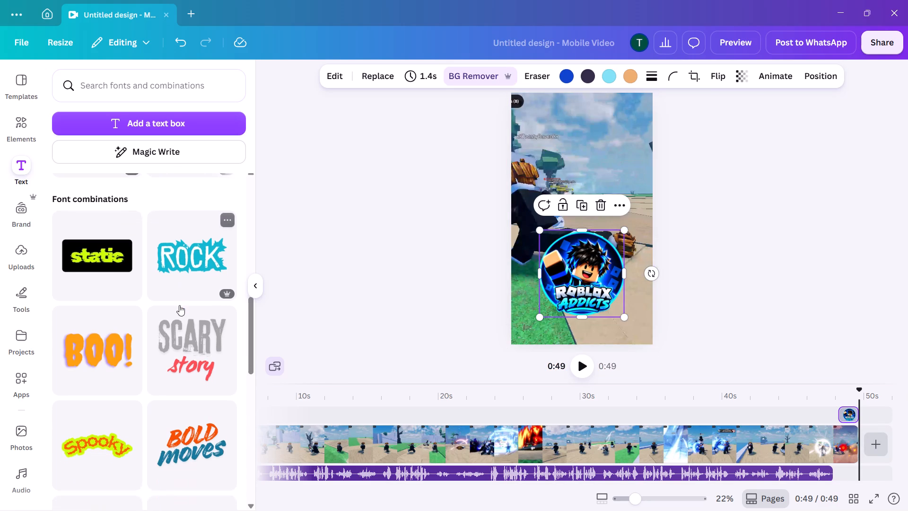
scroll(179, 305, "down", 1)
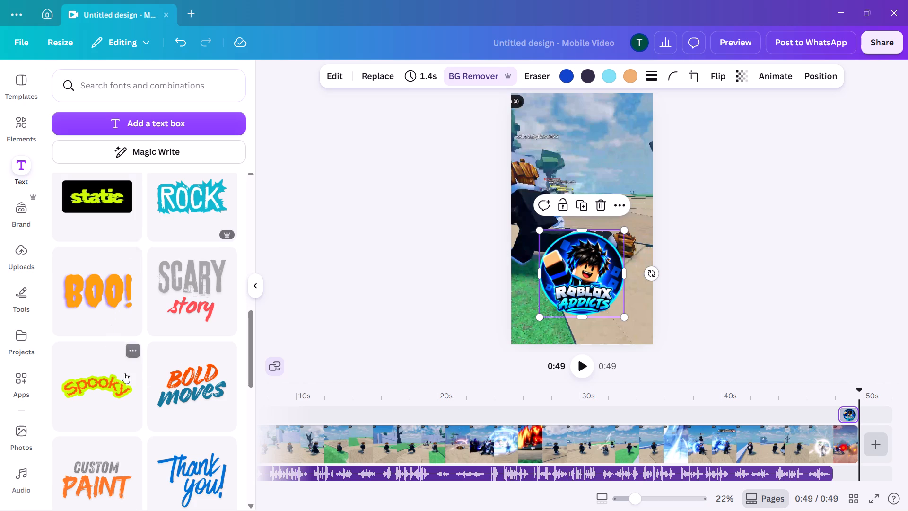
scroll(177, 362, "down", 2)
left_click(201, 289)
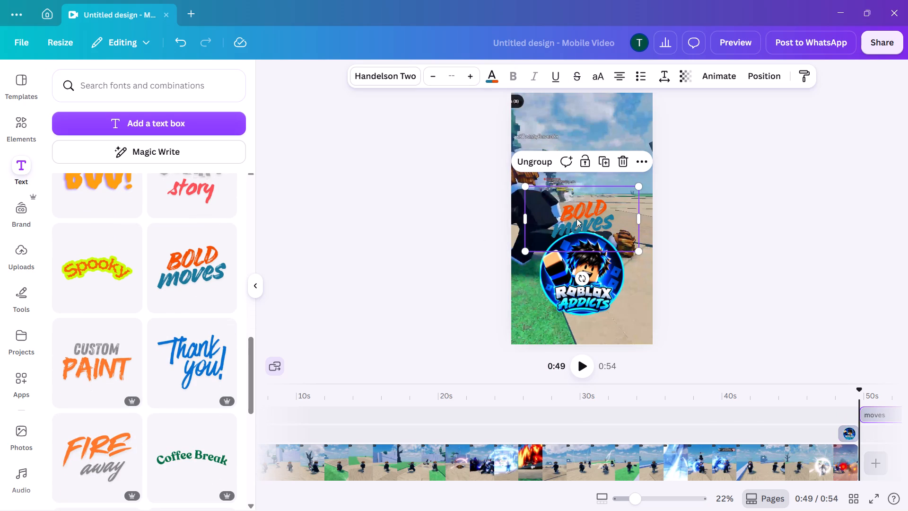
left_click_drag(581, 205, 579, 183)
Replace the word BOLD in the font combination with LIKE.
double_click(578, 186)
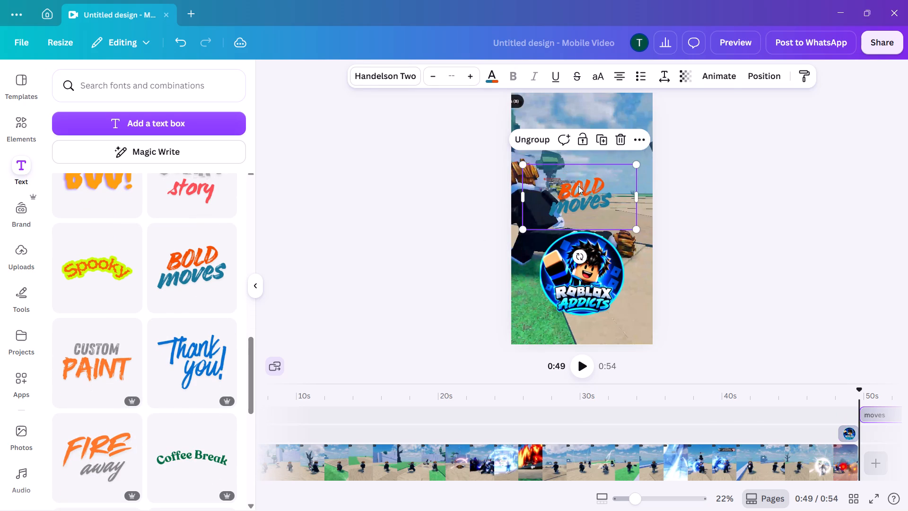
key("BackSpace")
type("lik")
key("BackSpace")
key("BackSpace")
key("BackSpace")
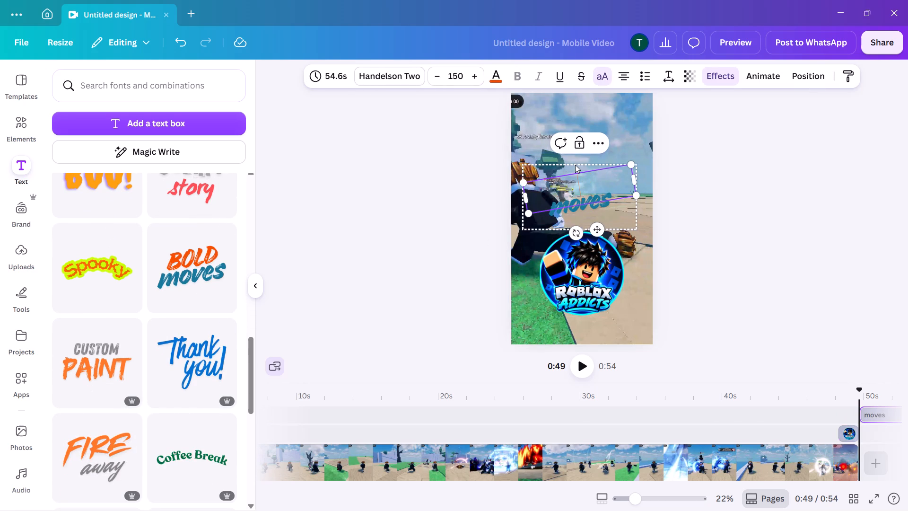
type("LI")
type("KE")
Append an ampersand after a space so the orange text line reads LIKE &.
key("space")
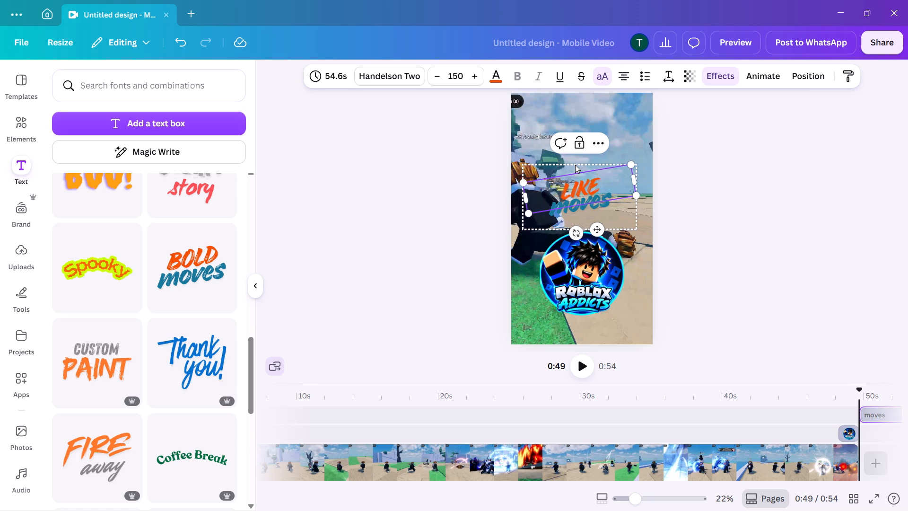
type("&")
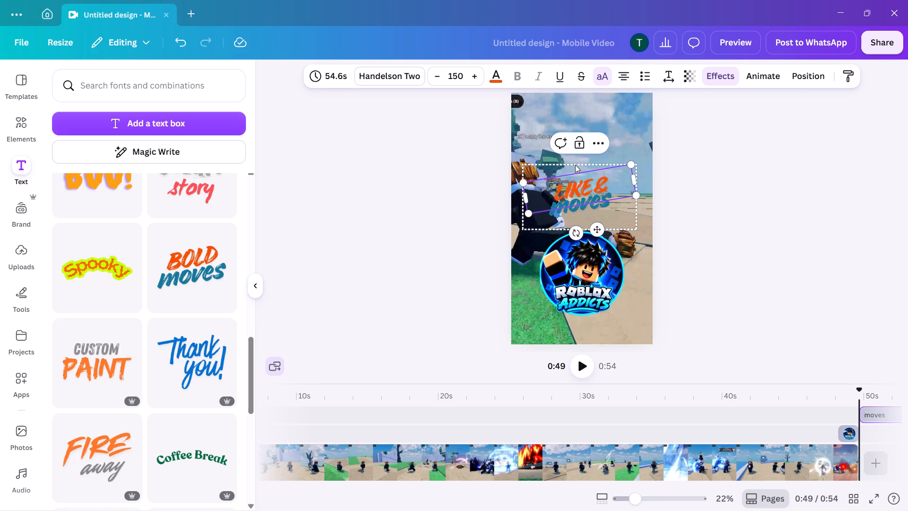
key("space")
key("BackSpace")
key("BackSpace")
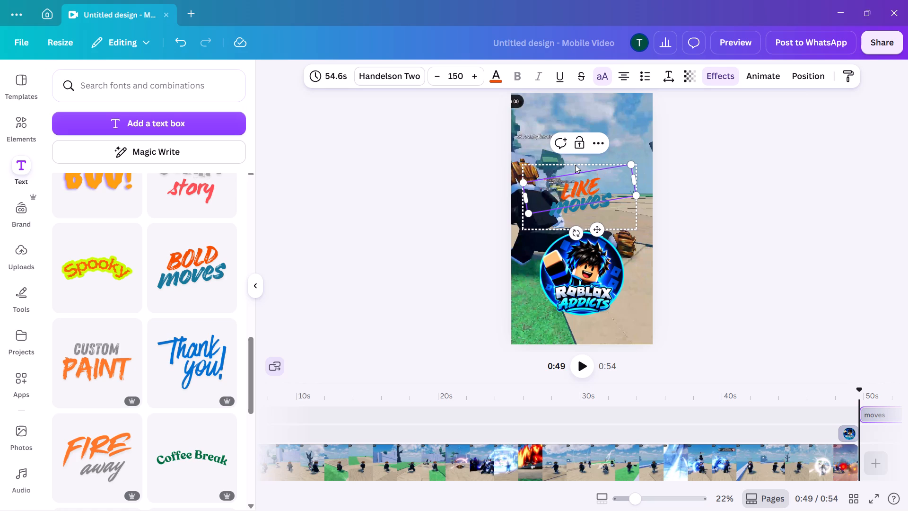
key("space")
type("7")
key("space")
key("BackSpace")
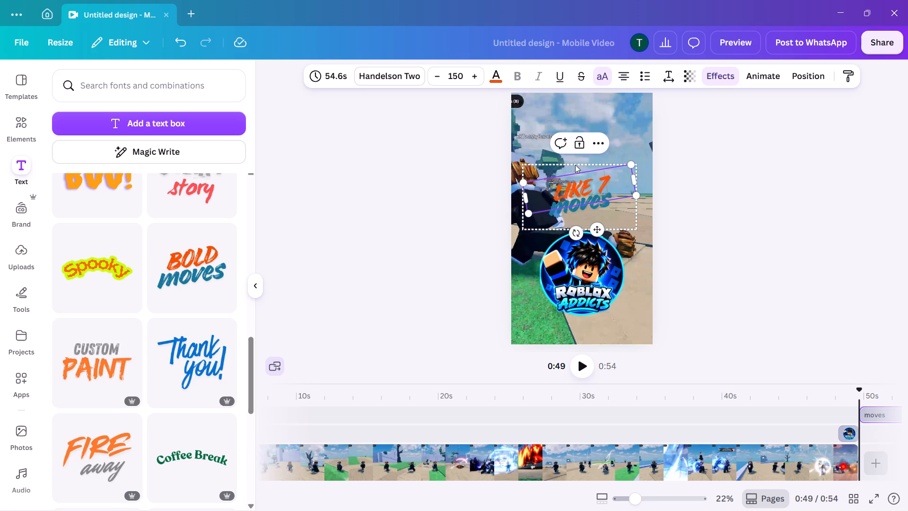
key("BackSpace")
key("BackSpace")
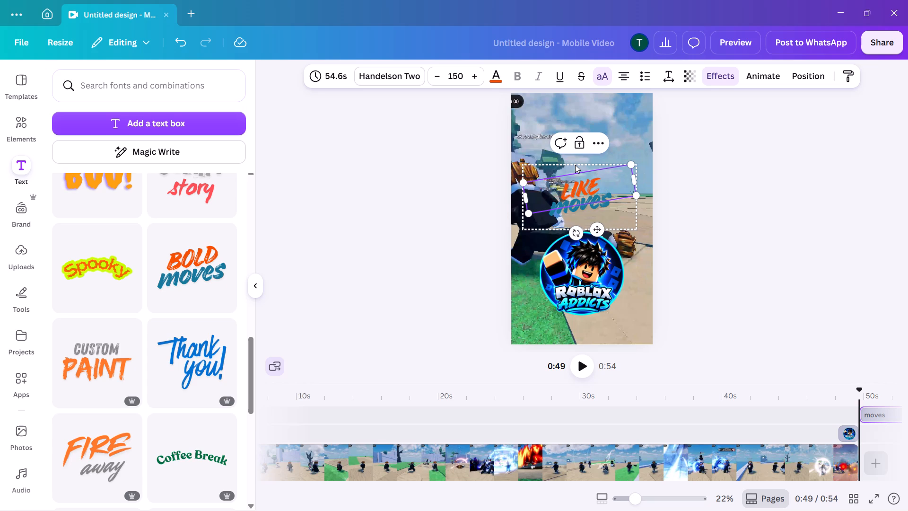
key("space")
key("shift+ampersand")
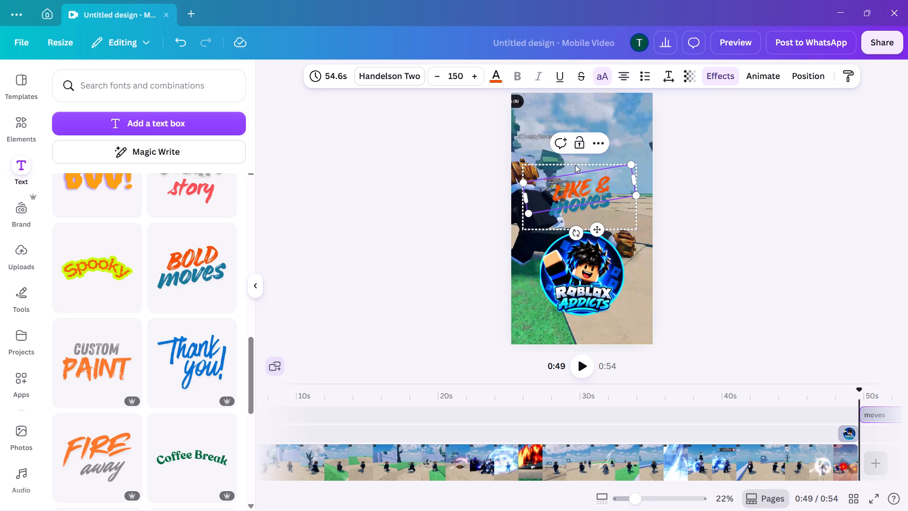
key("space")
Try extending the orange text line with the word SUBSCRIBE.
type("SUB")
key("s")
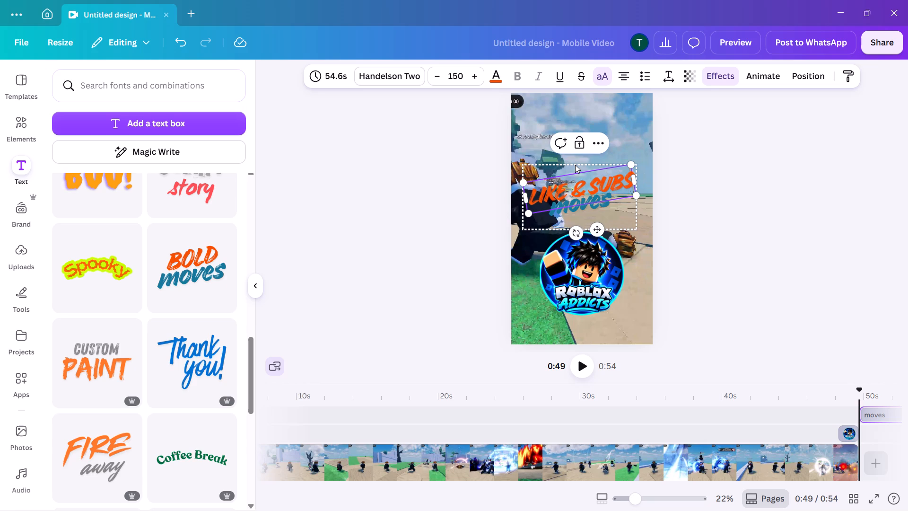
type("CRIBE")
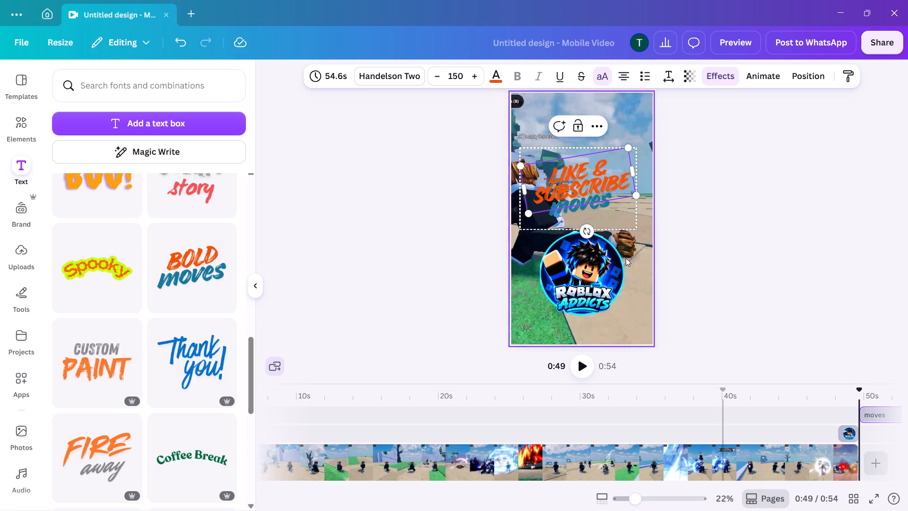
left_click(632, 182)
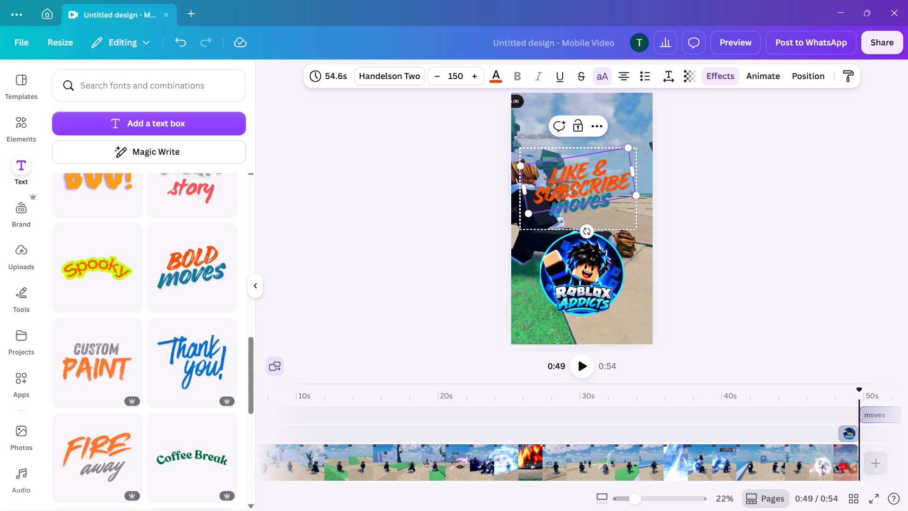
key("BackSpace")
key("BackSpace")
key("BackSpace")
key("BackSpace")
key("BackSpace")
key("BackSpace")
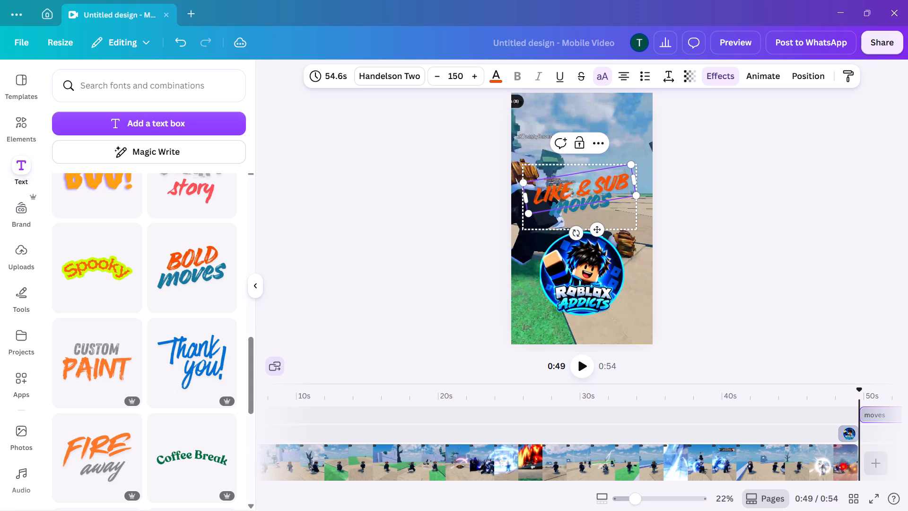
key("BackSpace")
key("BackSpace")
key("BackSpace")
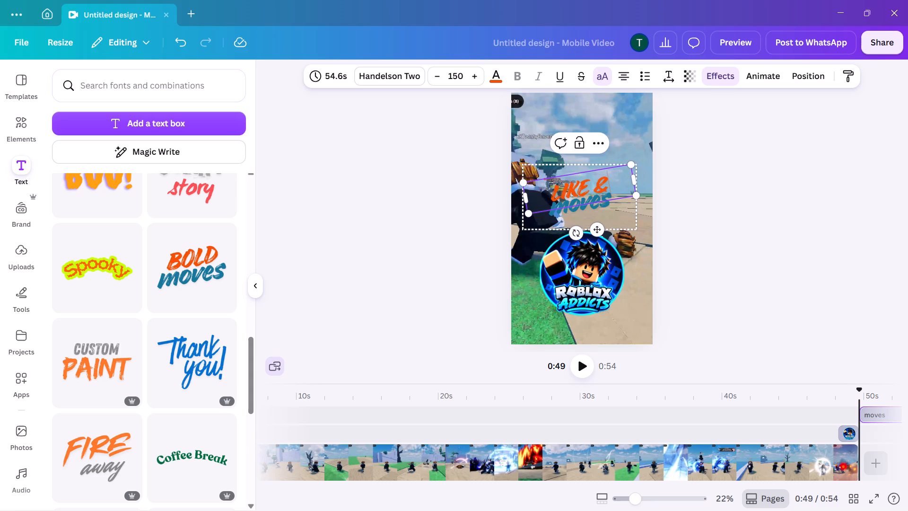
Delete the blue word moves from beneath the LIKE & text.
left_click(589, 200)
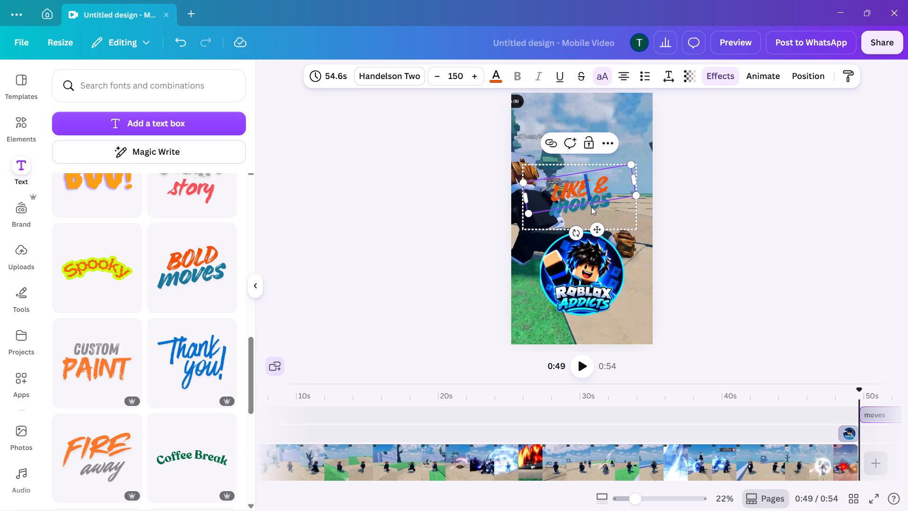
left_click(591, 208)
key("BackSpace")
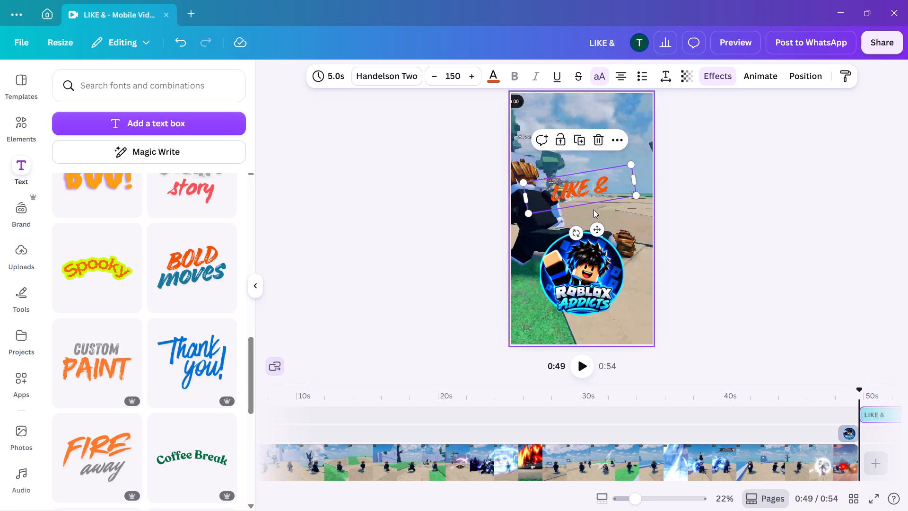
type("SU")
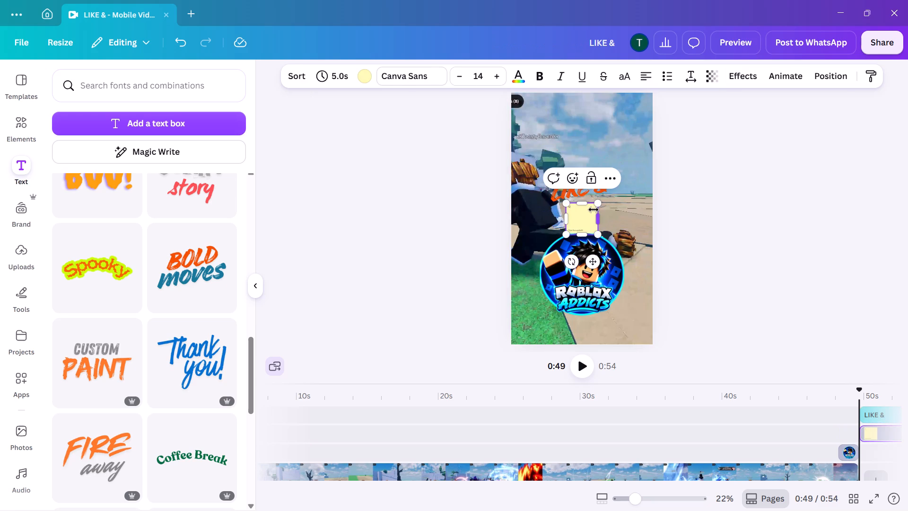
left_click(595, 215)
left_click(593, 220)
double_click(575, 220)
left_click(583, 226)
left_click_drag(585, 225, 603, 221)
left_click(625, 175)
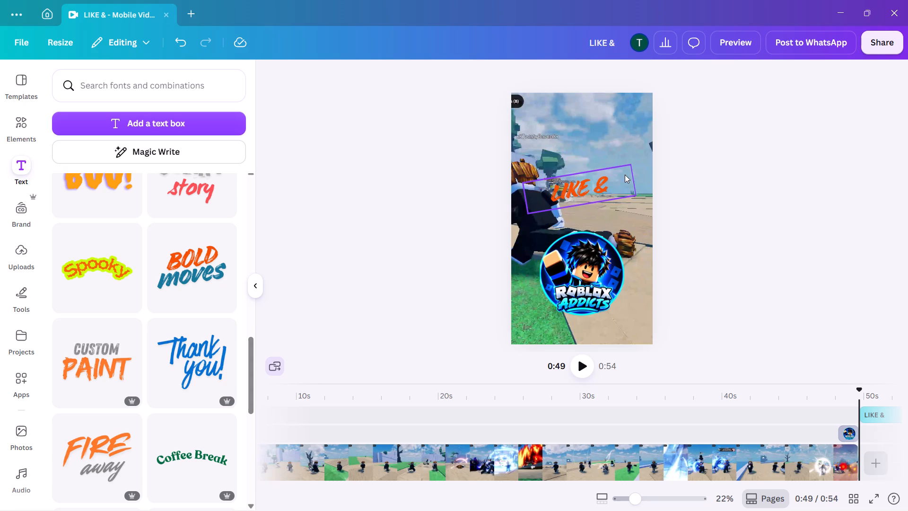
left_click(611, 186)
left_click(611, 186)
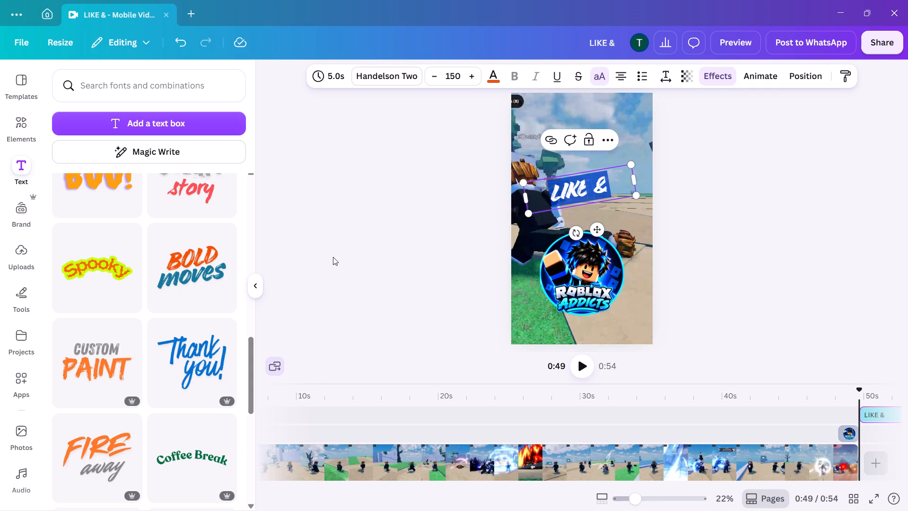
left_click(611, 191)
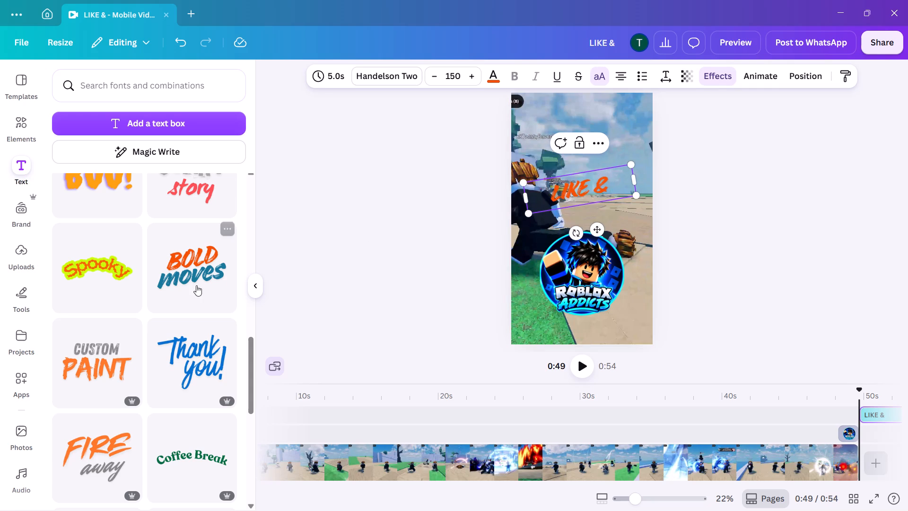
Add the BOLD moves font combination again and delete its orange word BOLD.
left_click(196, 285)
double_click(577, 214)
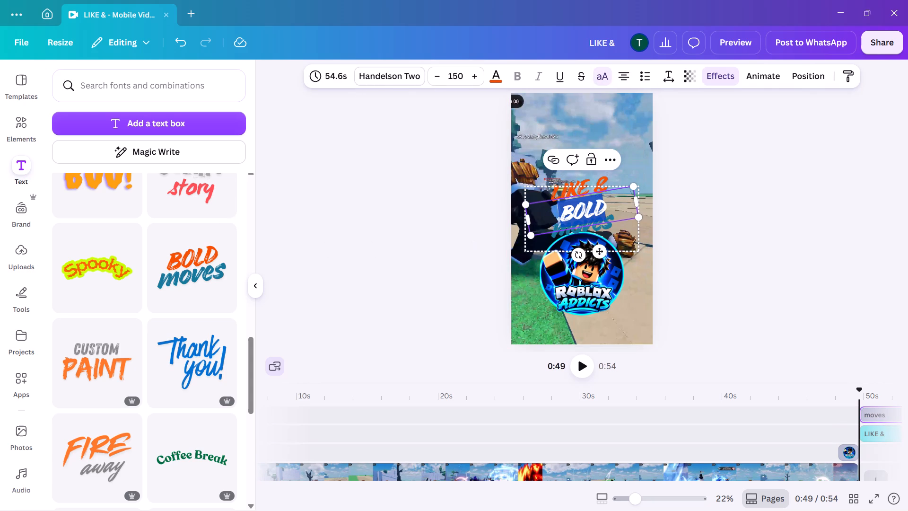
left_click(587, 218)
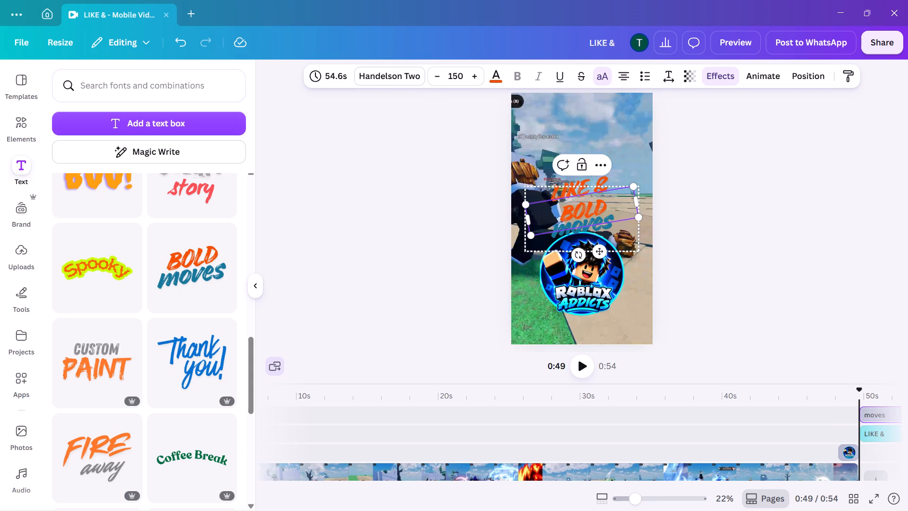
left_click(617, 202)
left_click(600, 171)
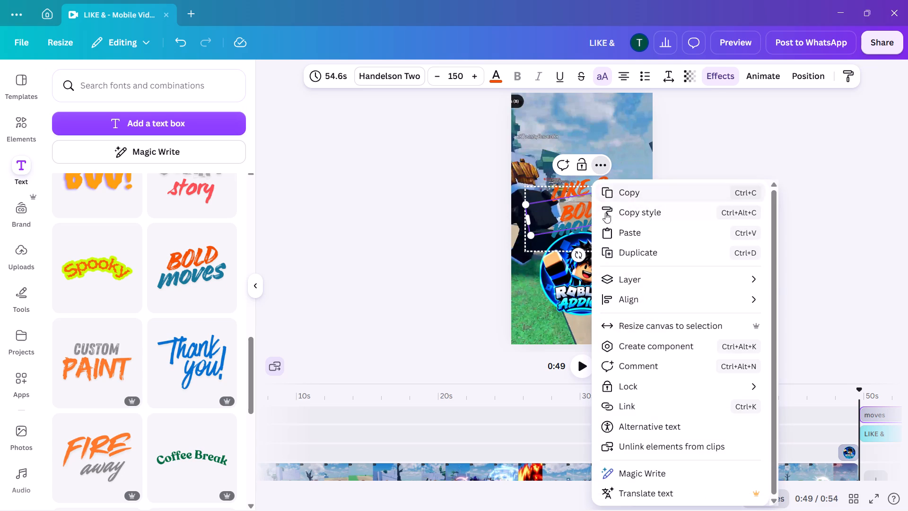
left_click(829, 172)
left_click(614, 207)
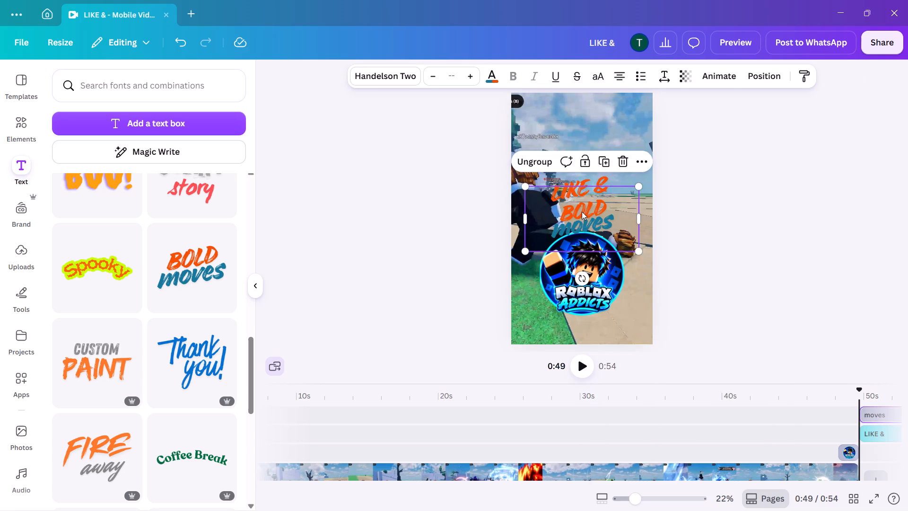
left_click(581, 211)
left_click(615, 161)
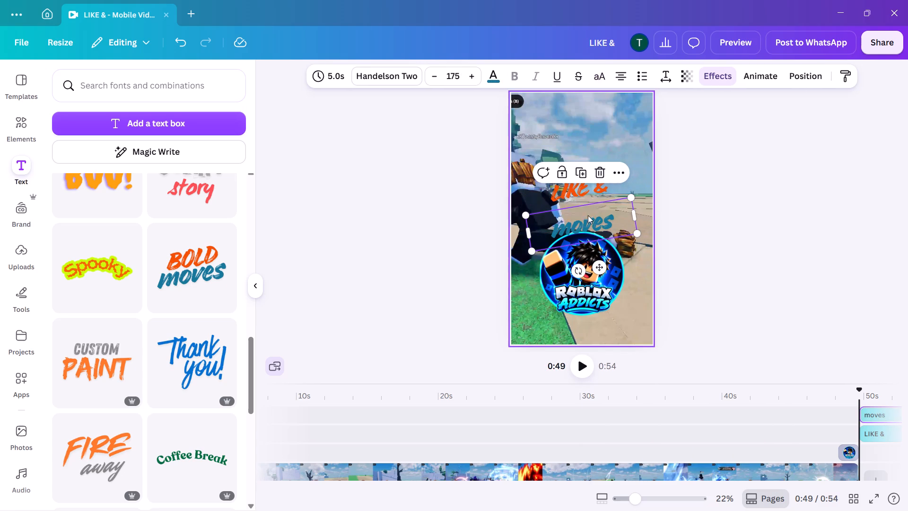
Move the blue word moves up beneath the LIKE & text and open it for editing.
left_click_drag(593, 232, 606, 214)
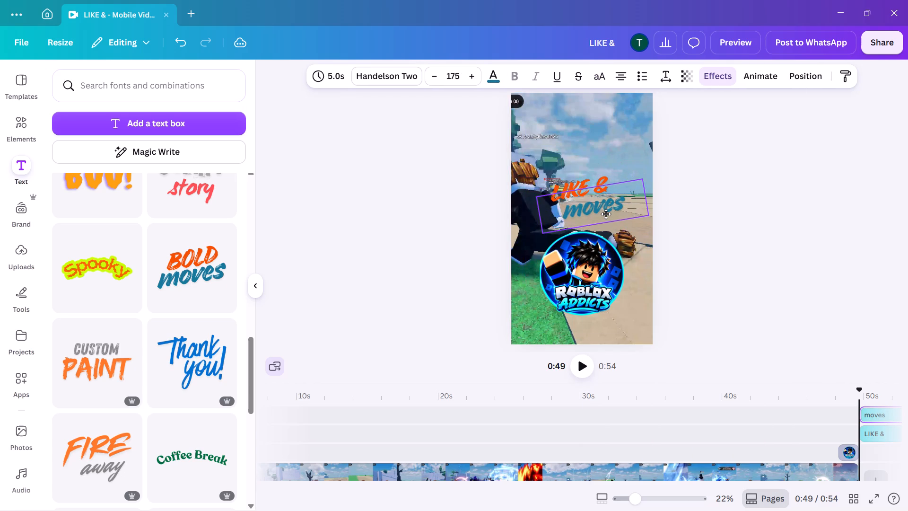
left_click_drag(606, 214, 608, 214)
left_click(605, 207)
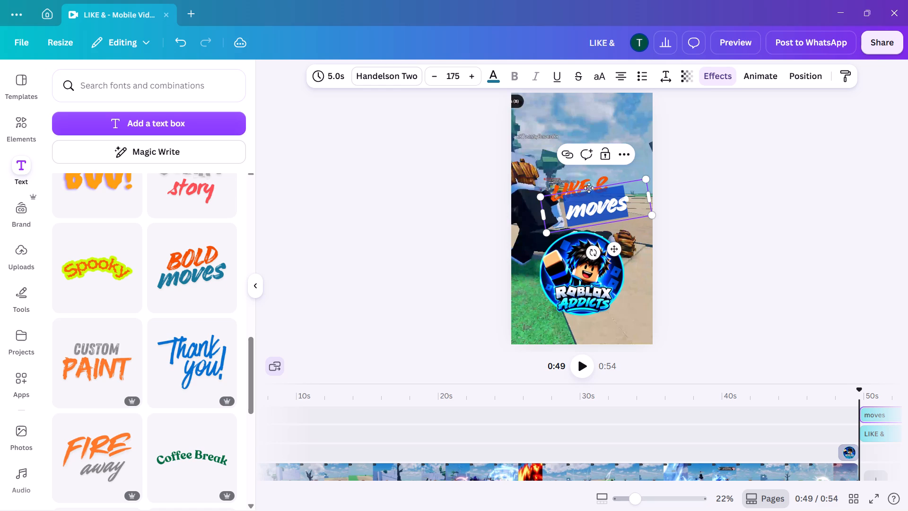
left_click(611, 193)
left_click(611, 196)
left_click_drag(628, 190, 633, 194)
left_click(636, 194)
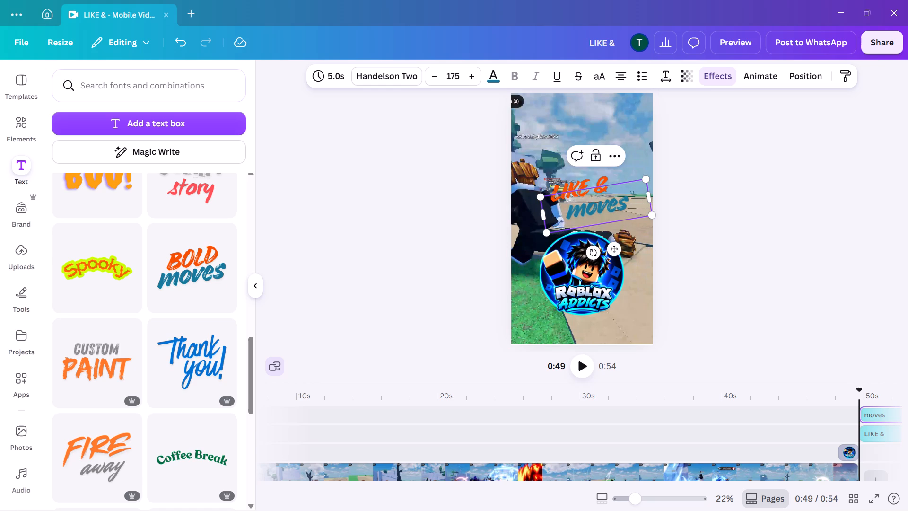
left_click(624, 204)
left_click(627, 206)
Delete the orange LIKE & text and the blue word moves from the ending.
left_click(567, 196)
left_click(572, 190)
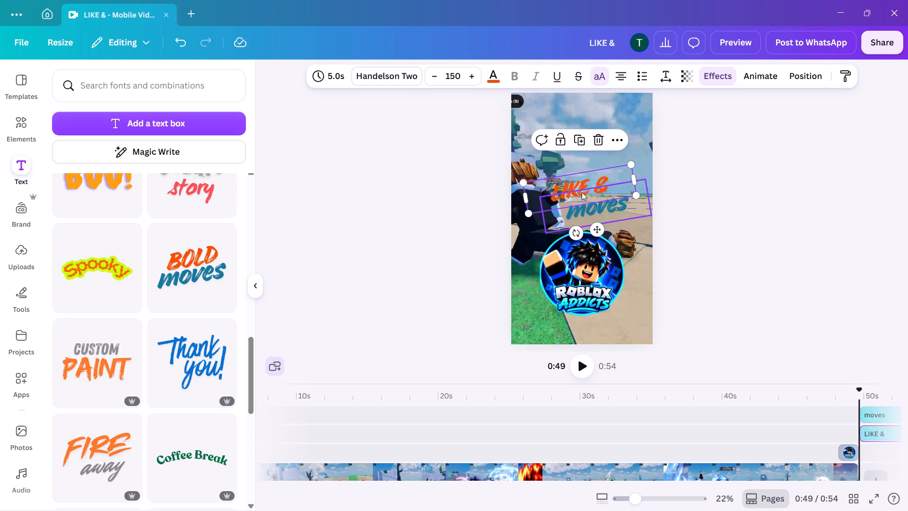
left_click(601, 145)
left_click(602, 200)
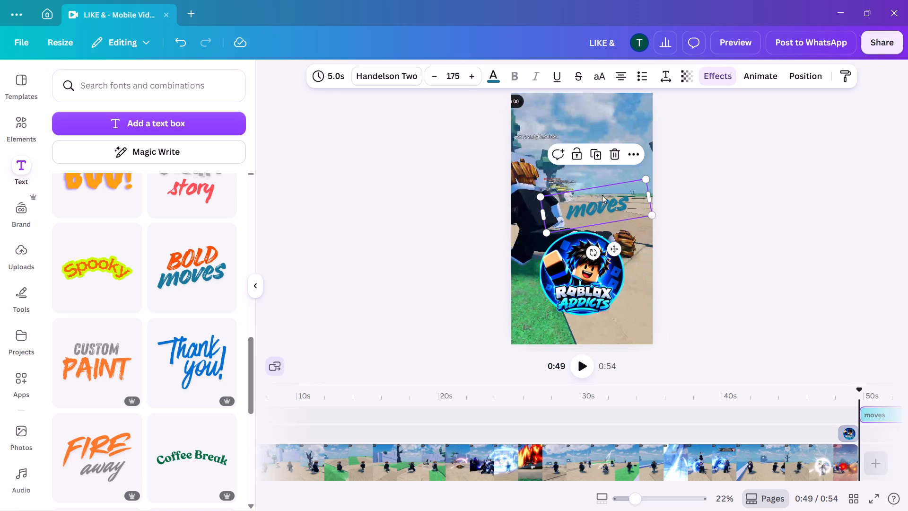
left_click(619, 144)
left_click(610, 155)
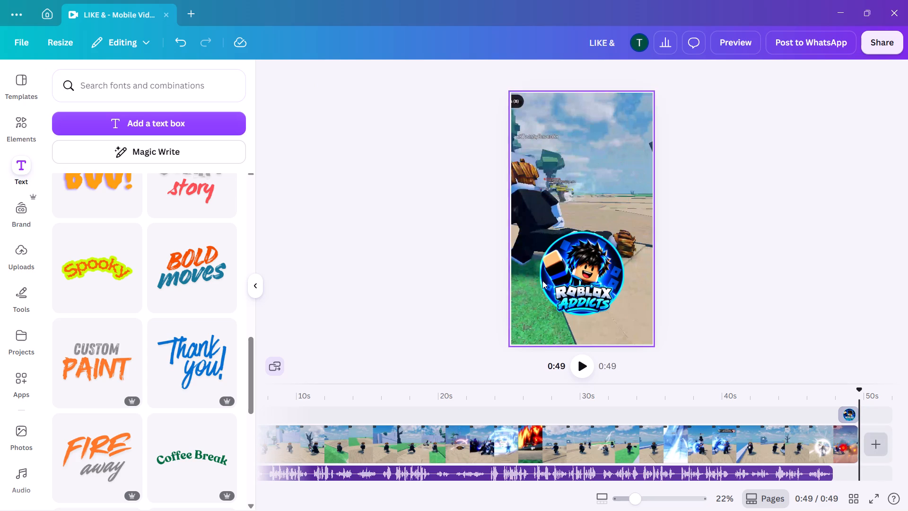
Add the curved Spooky font combination and place it above the Roblox Addicts logo.
left_click(589, 286)
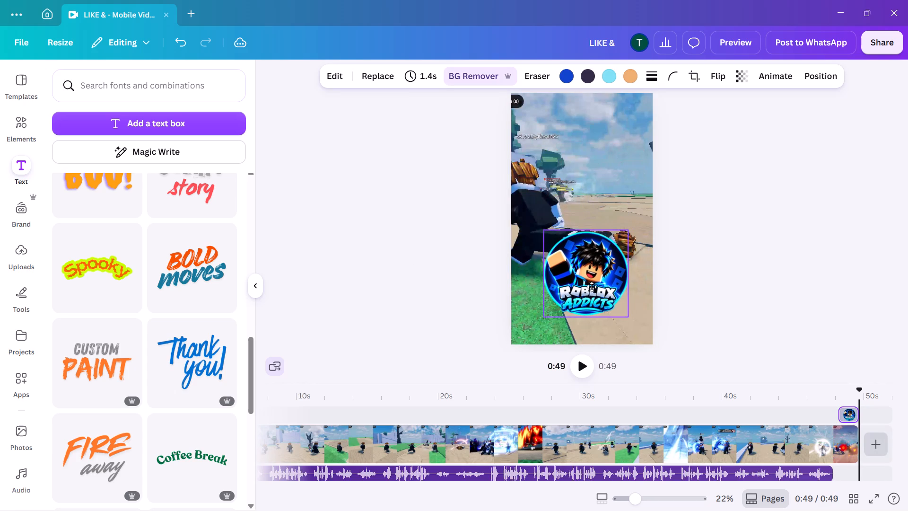
left_click(115, 277)
left_click_drag(574, 209, 578, 188)
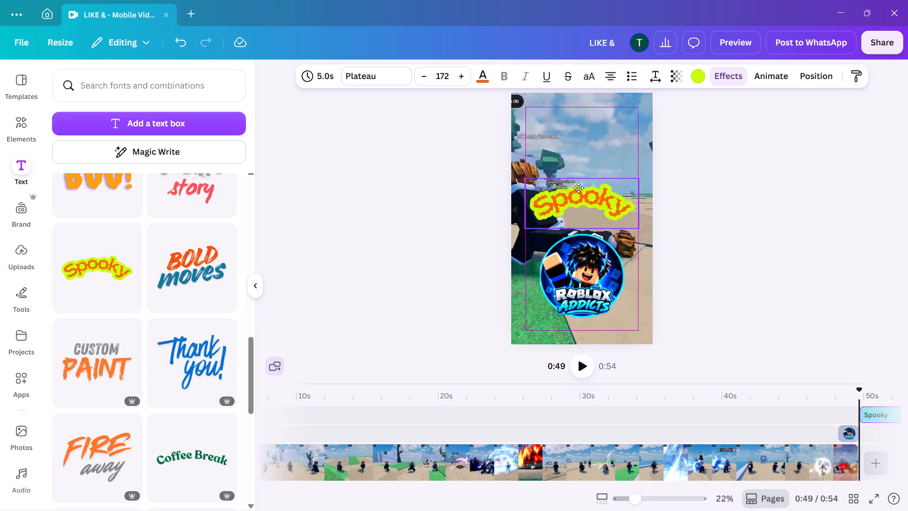
left_click_drag(578, 188, 571, 188)
Replace the word Spooky with LIKE AND SUBSCRIBE.
double_click(571, 188)
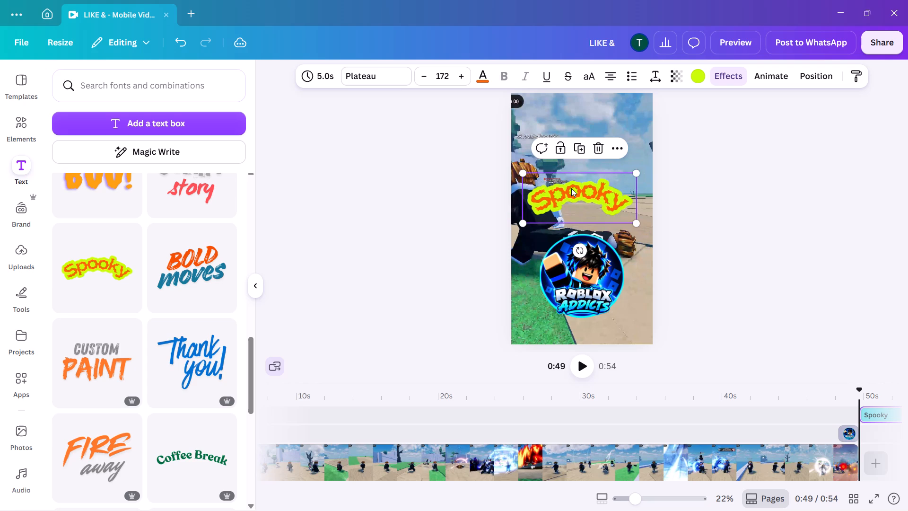
double_click(599, 187)
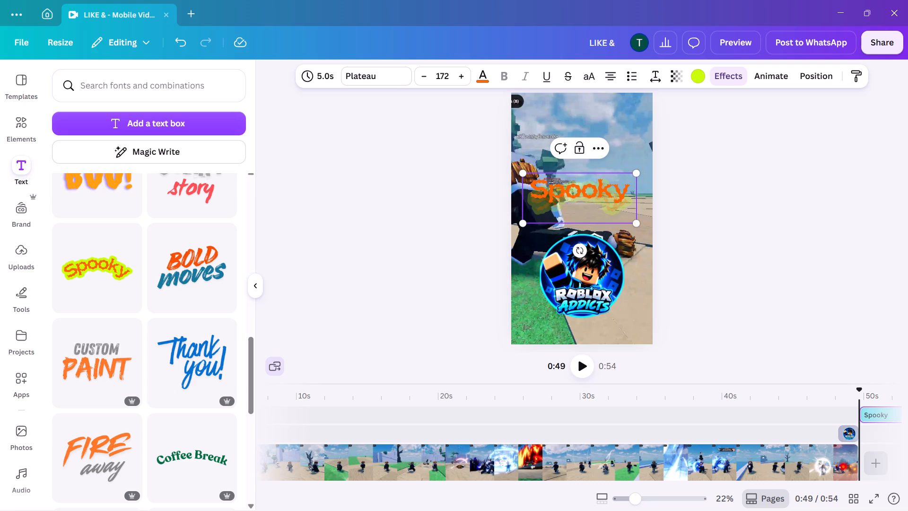
double_click(598, 190)
key("BackSpace")
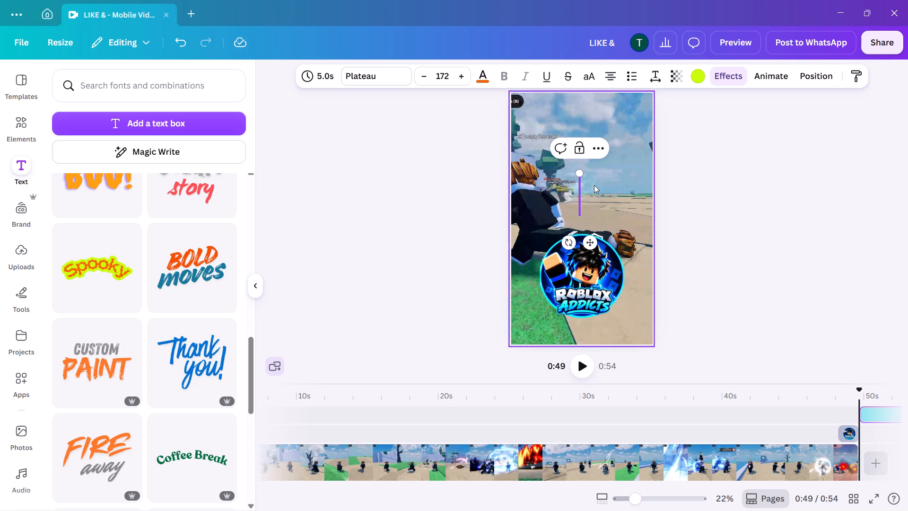
type("LIK")
type("E")
key("space")
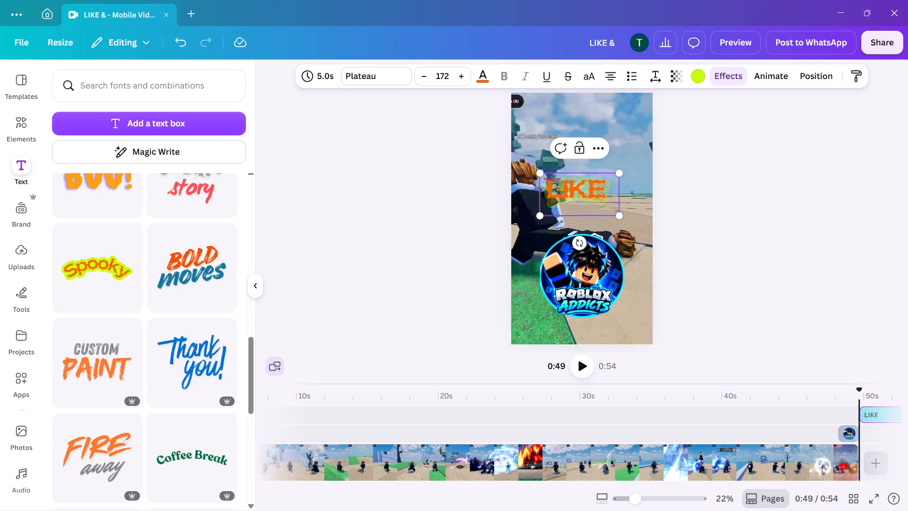
type("AND")
key("space")
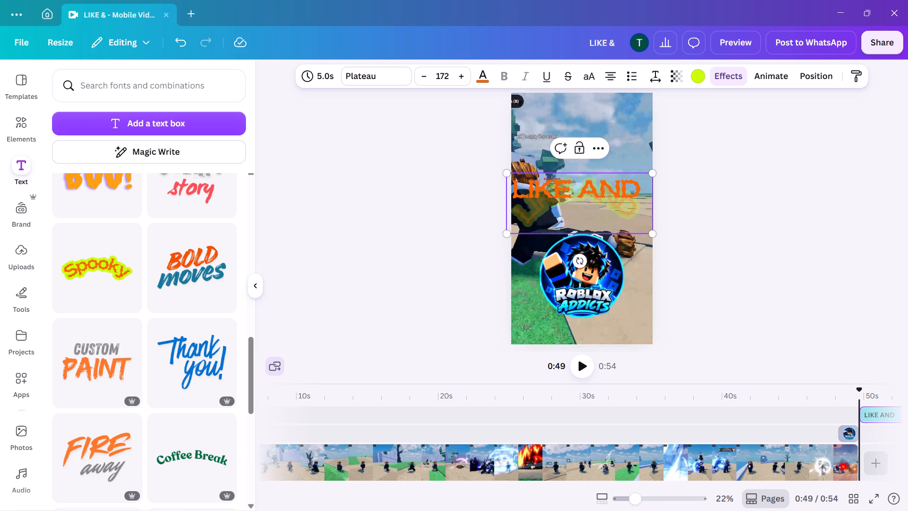
type("SUBSCRI")
type("BE")
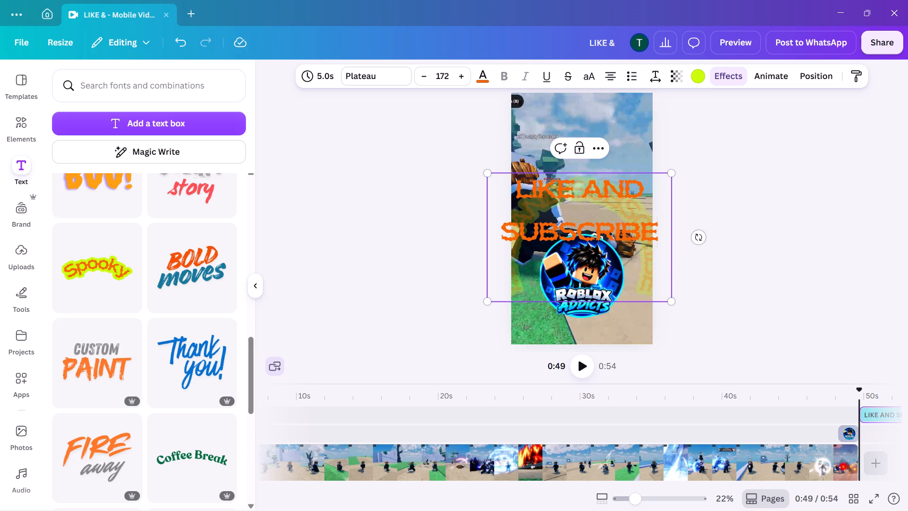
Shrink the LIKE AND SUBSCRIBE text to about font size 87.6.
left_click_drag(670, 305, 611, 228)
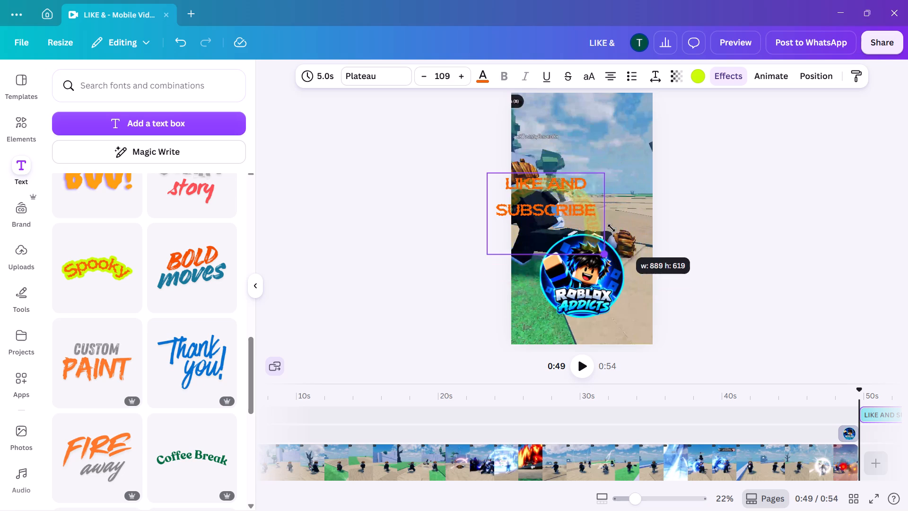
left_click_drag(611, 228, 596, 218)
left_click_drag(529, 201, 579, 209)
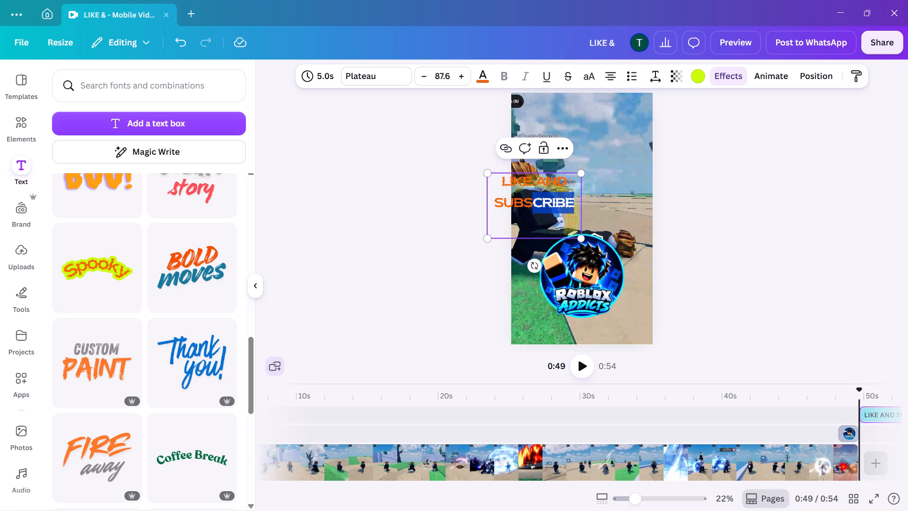
Replace the word AND with an ampersand so the text reads LIKE & SUBSCRIBE.
left_click(573, 185)
left_click(570, 183)
key("BackSpace")
key("BackSpace")
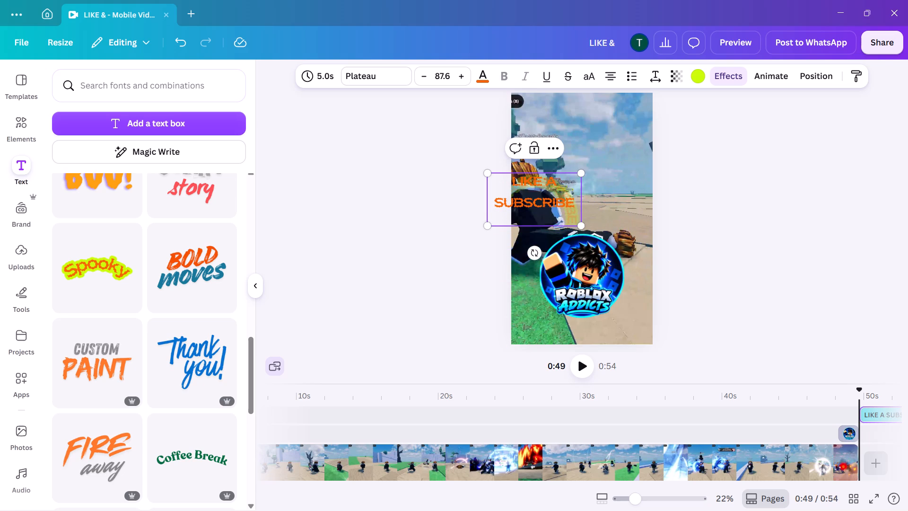
key("BackSpace")
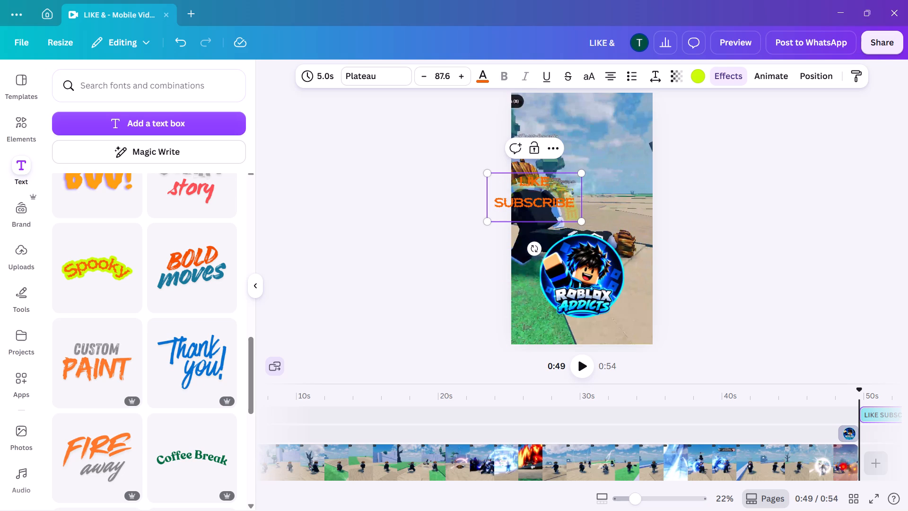
key("shift+ampersand")
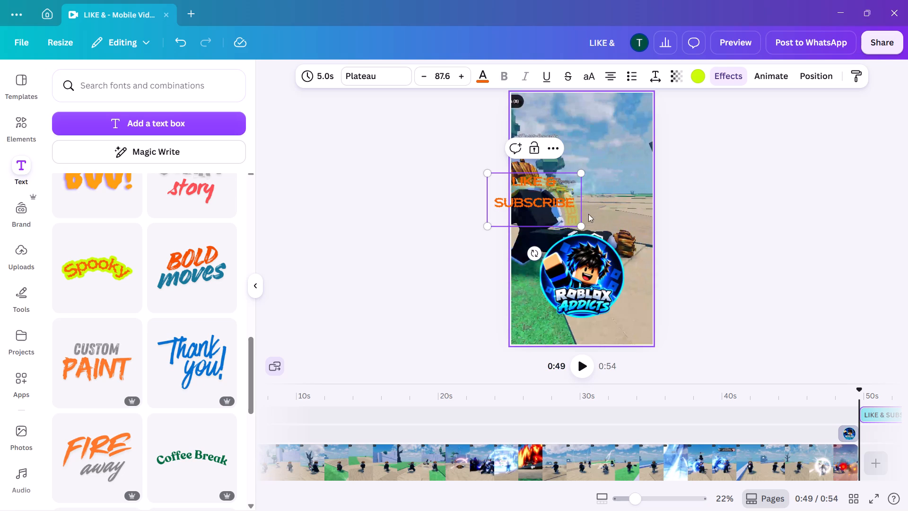
Enlarge the curved LIKE & SUBSCRIBE text to font size 118 and centre it horizontally around the top of the Roblox Addicts logo.
left_click_drag(585, 226, 564, 204)
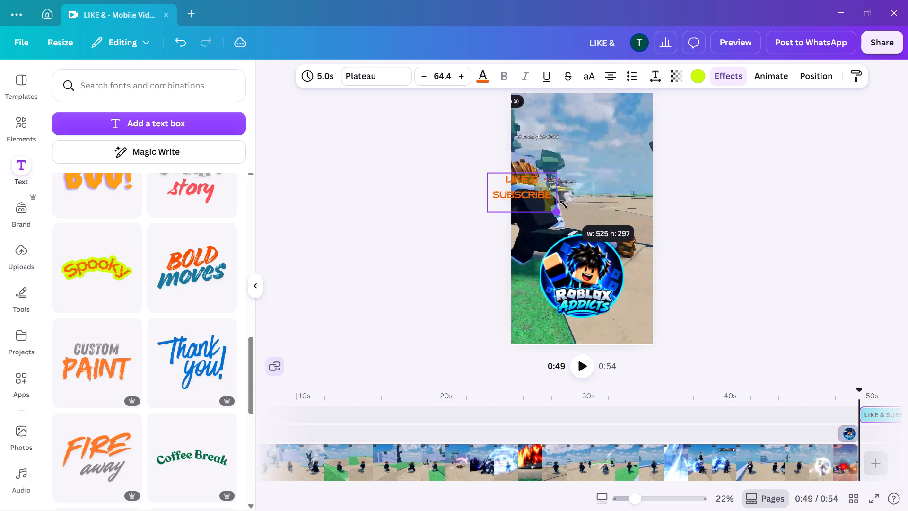
left_click_drag(564, 204, 562, 204)
left_click_drag(556, 184, 592, 185)
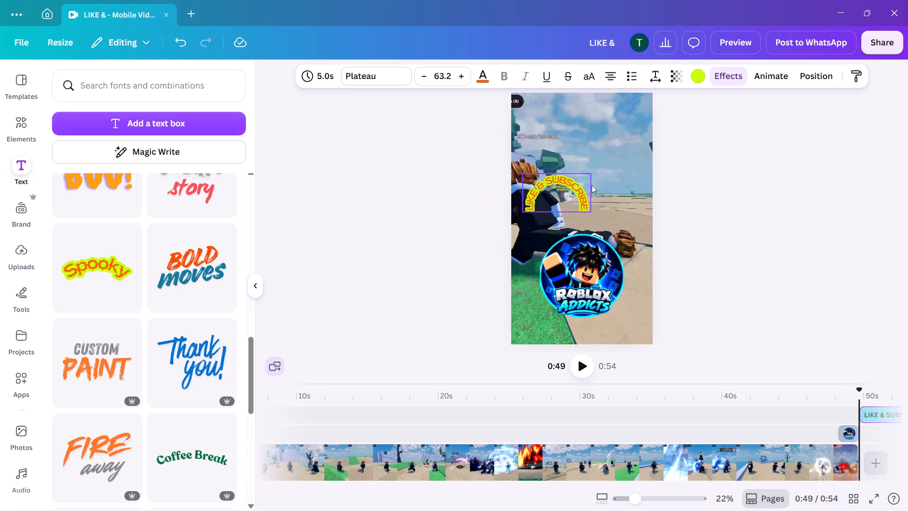
left_click_drag(592, 185, 620, 197)
left_click_drag(622, 223, 639, 248)
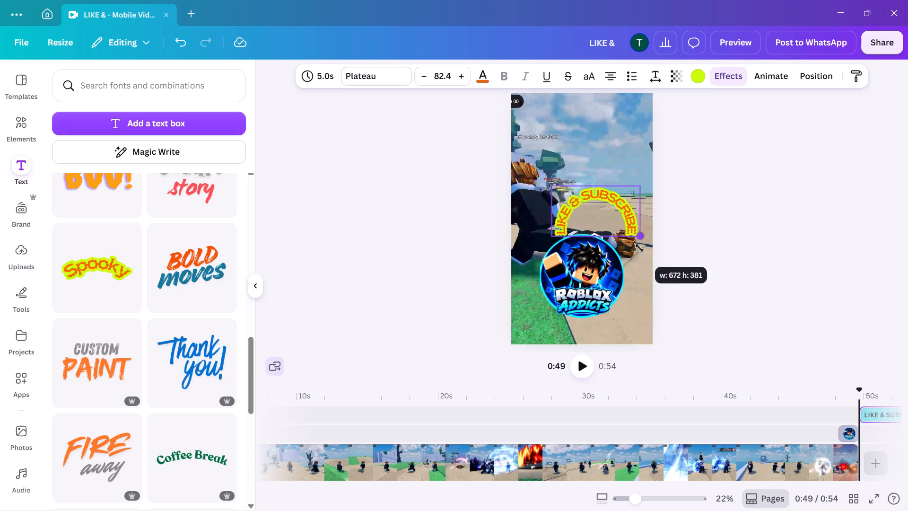
left_click_drag(639, 248, 642, 251)
left_click_drag(609, 218, 591, 235)
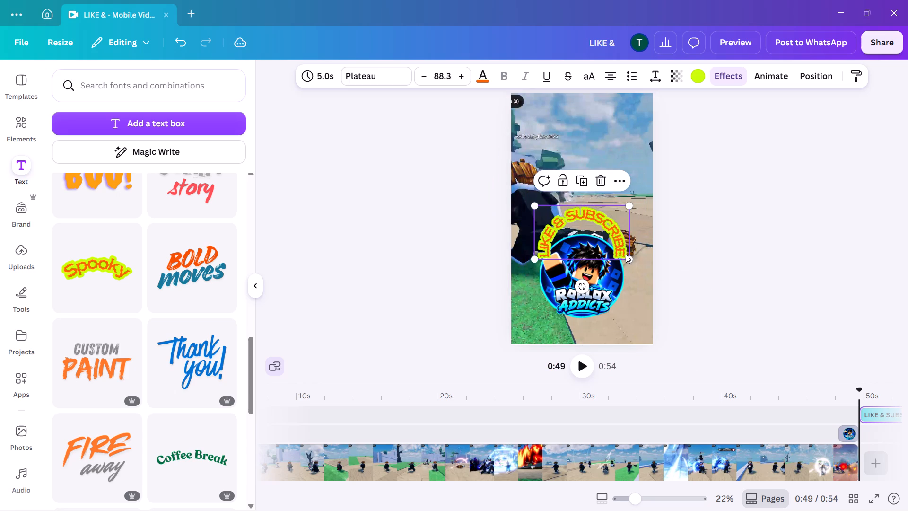
left_click_drag(629, 258, 661, 275)
left_click_drag(622, 254, 611, 258)
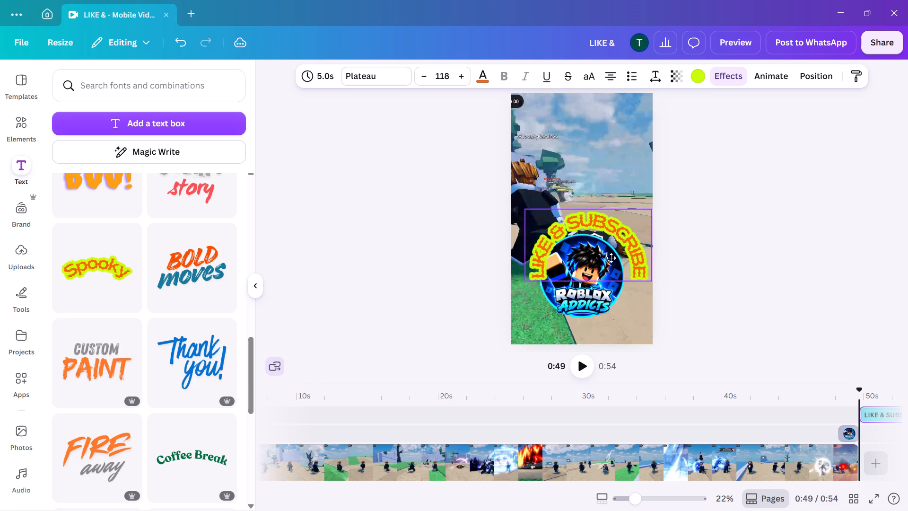
left_click_drag(611, 258, 610, 260)
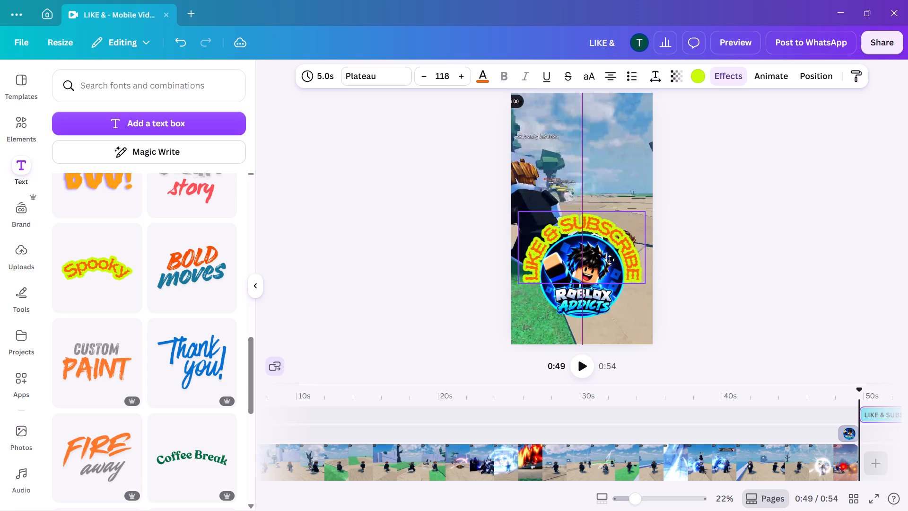
left_click_drag(610, 260, 606, 260)
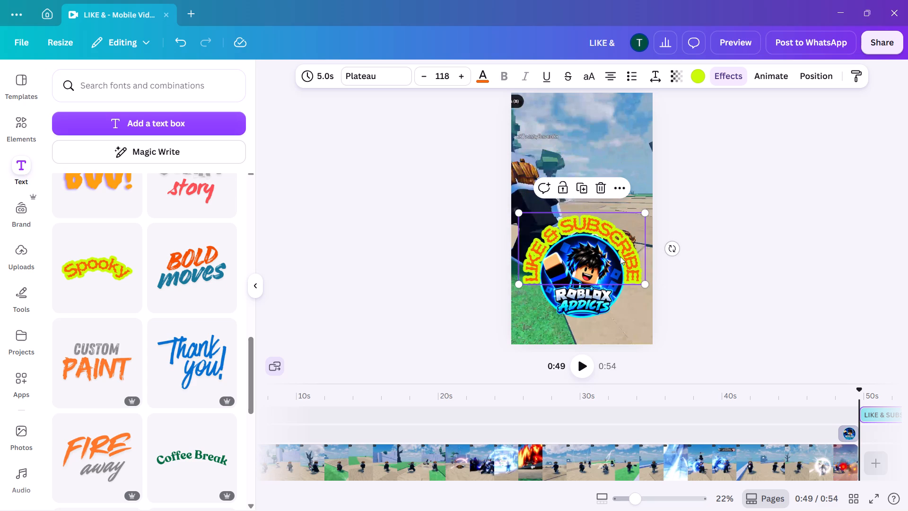
left_click(702, 229)
Move the LIKE & SUBSCRIBE arc and the Roblox Addicts logo up to the middle of the frame, fitting the logo inside the arc.
left_click_drag(586, 259, 585, 250)
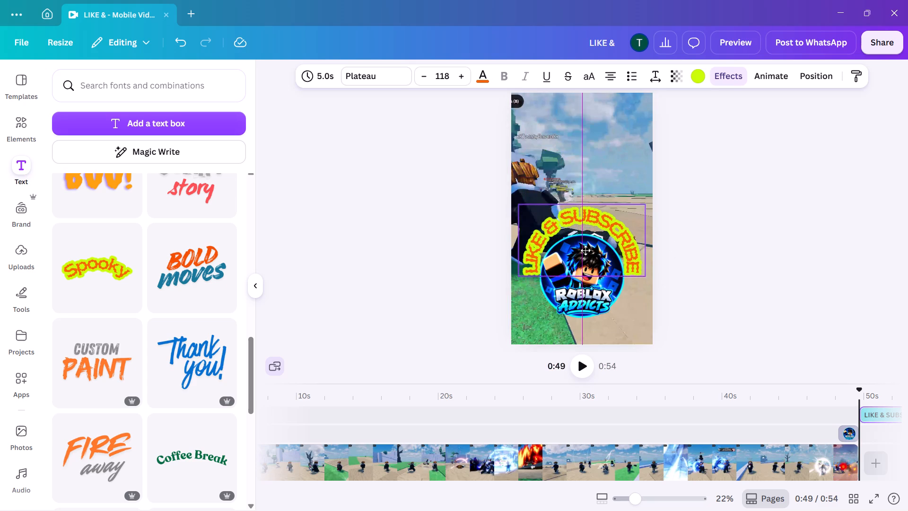
left_click_drag(585, 250, 588, 223)
left_click_drag(588, 259, 586, 238)
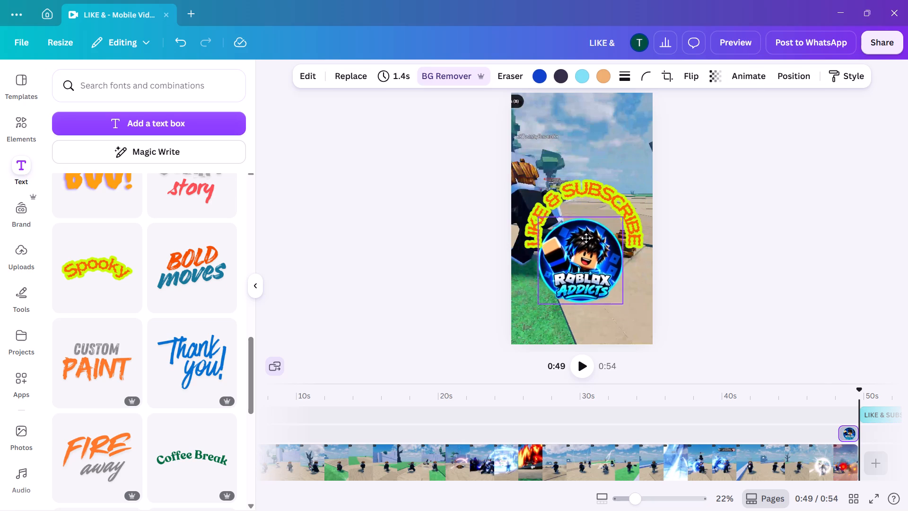
left_click_drag(586, 238, 592, 223)
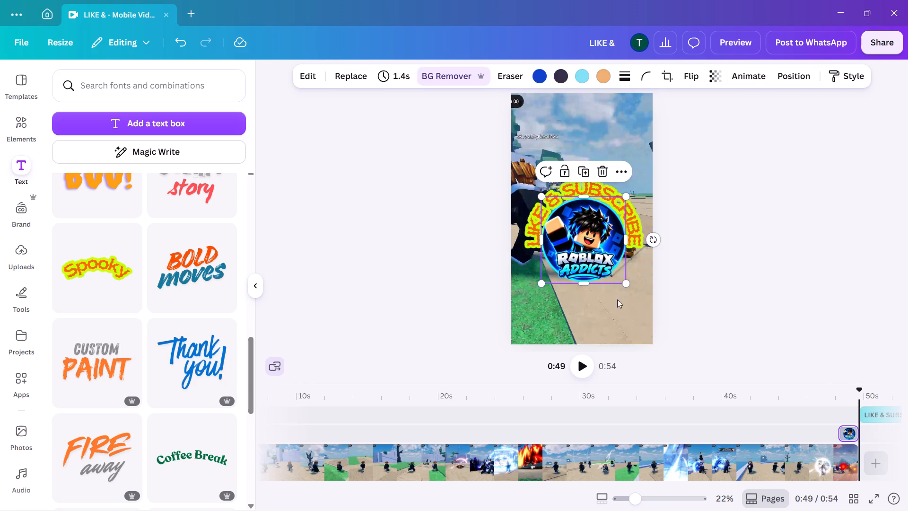
left_click(617, 311)
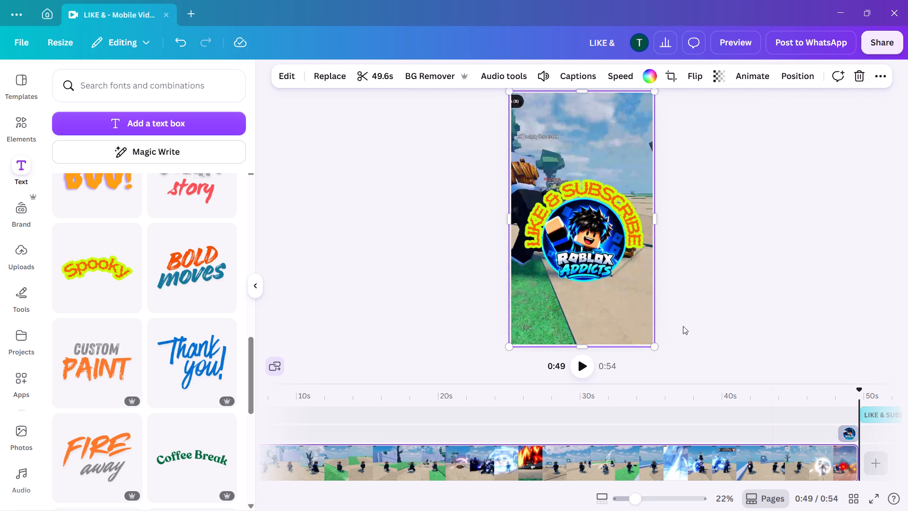
Play back the video from about 0:35, stopping at about 0:45.
left_click(653, 416)
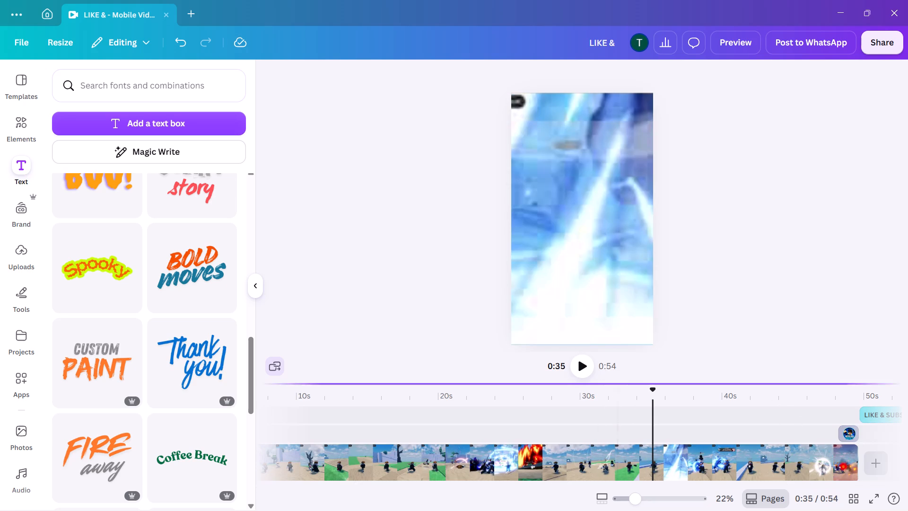
left_click(581, 368)
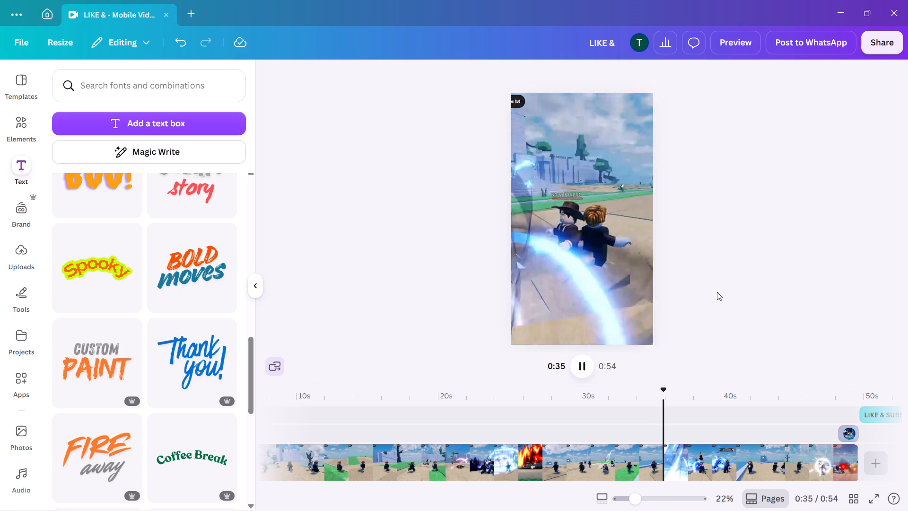
left_click(806, 433)
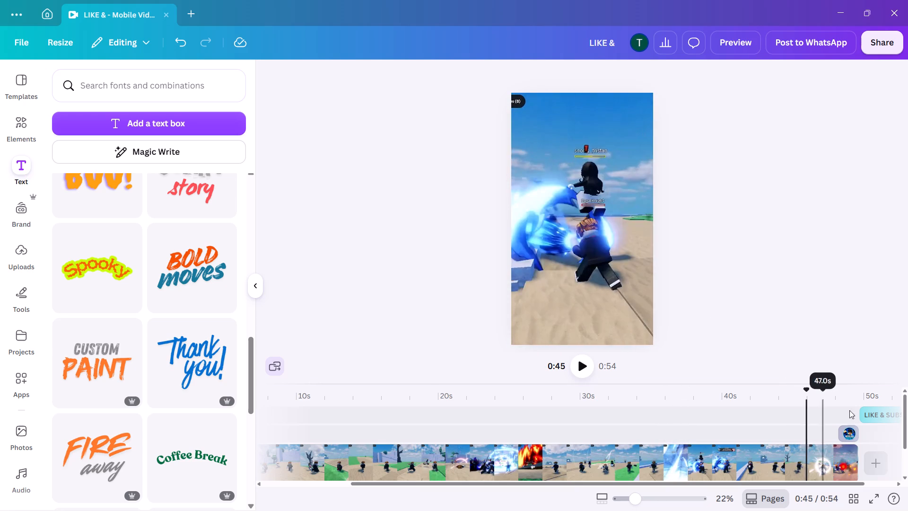
Move the LIKE & SUBSCRIBE clip to start with the logo clip on the timeline and trim its duration to 1.4 s.
left_click(871, 413)
left_click_drag(873, 413, 864, 415)
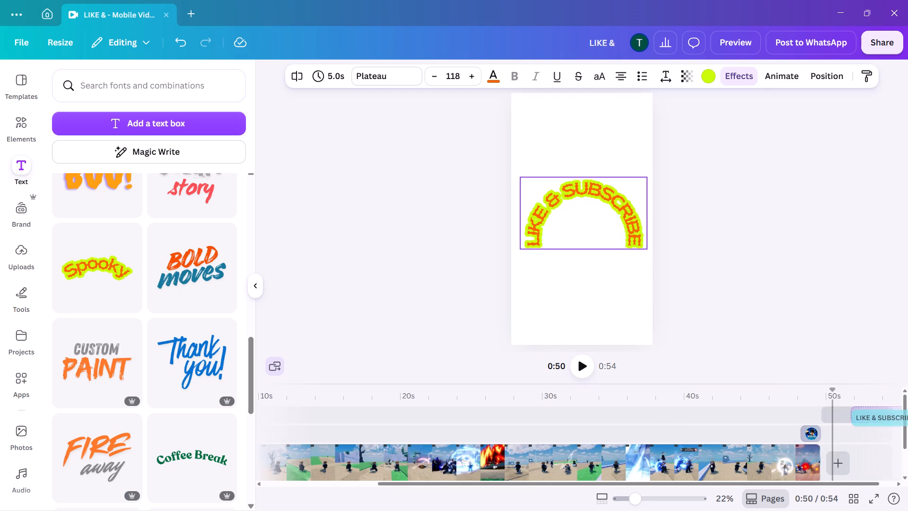
left_click_drag(864, 415, 814, 414)
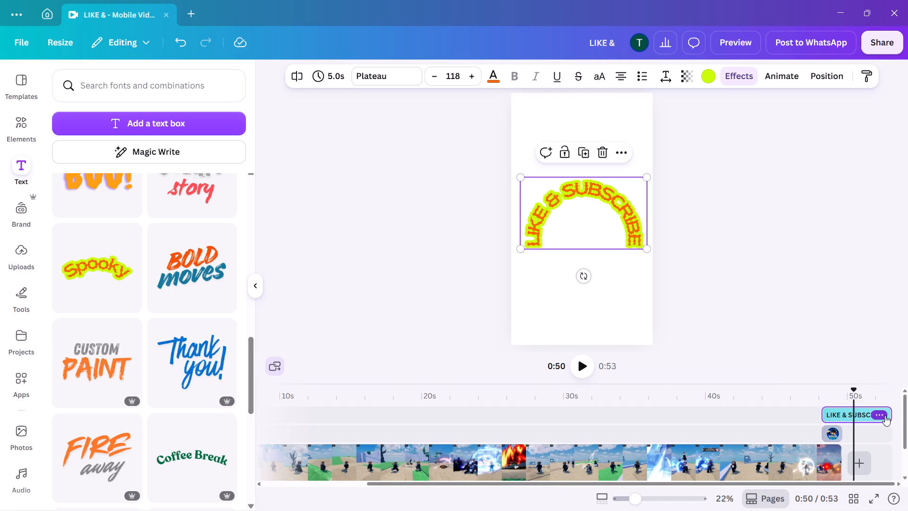
left_click_drag(888, 414, 841, 421)
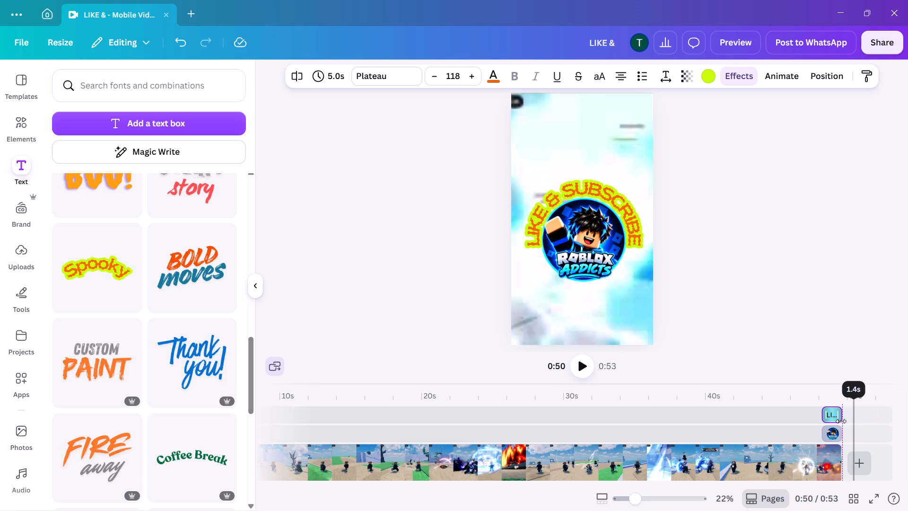
left_click_drag(841, 421, 840, 421)
Play the ending from about 0:45 to check the logo and LIKE & SUBSCRIBE text.
left_click(804, 423)
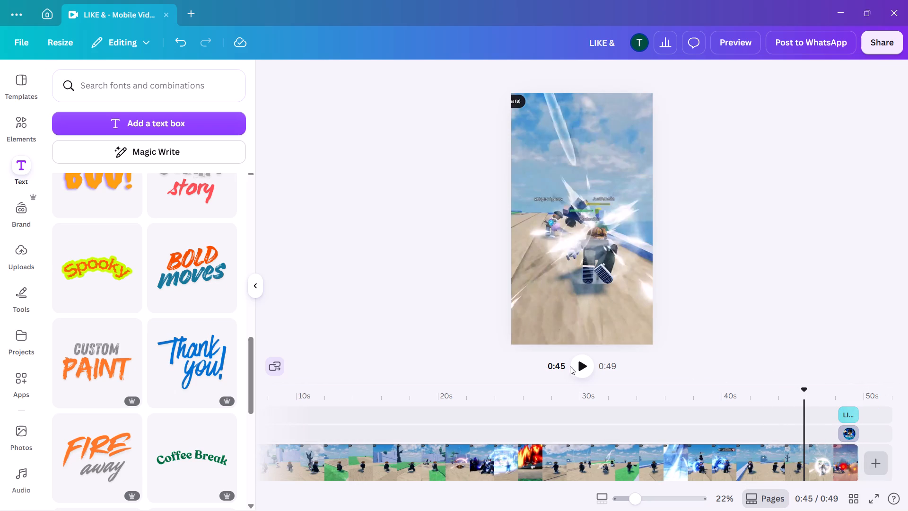
left_click(585, 366)
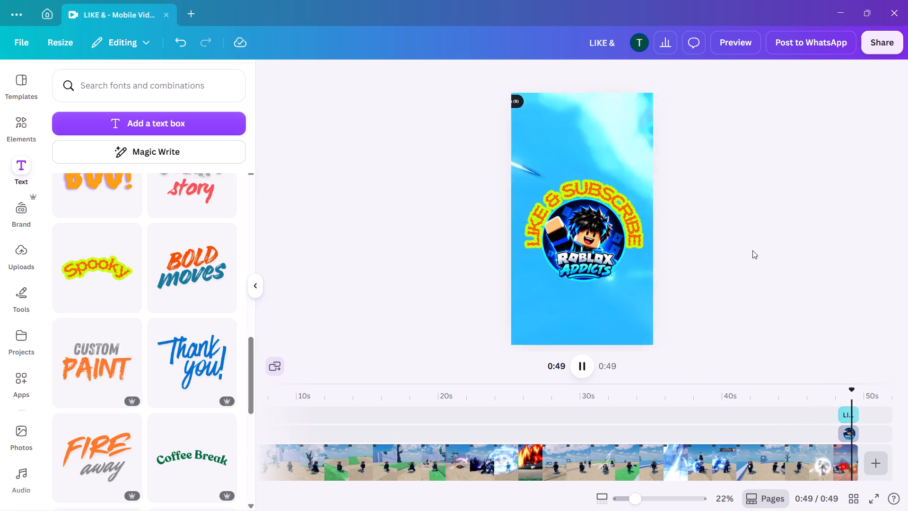
Return to the start of the timeline and play the video from the beginning to review it.
left_click(586, 370)
left_click(588, 364)
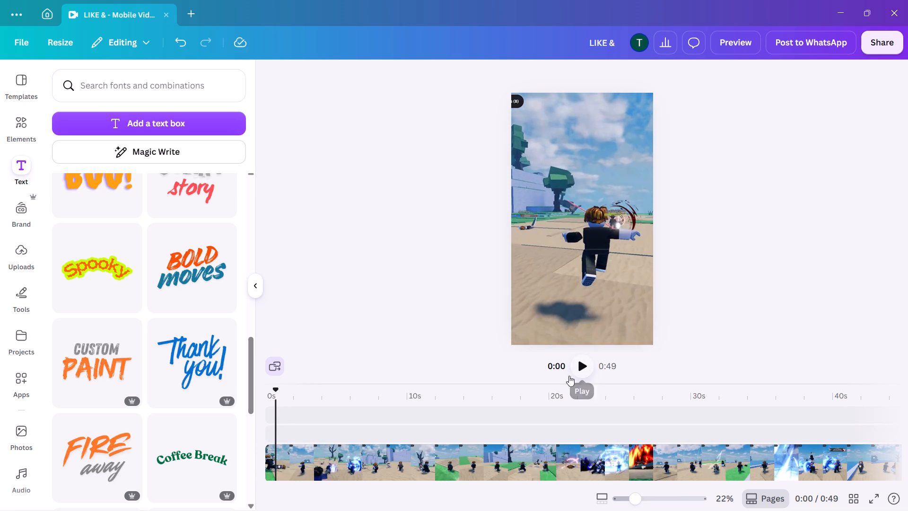
left_click_drag(276, 389, 269, 391)
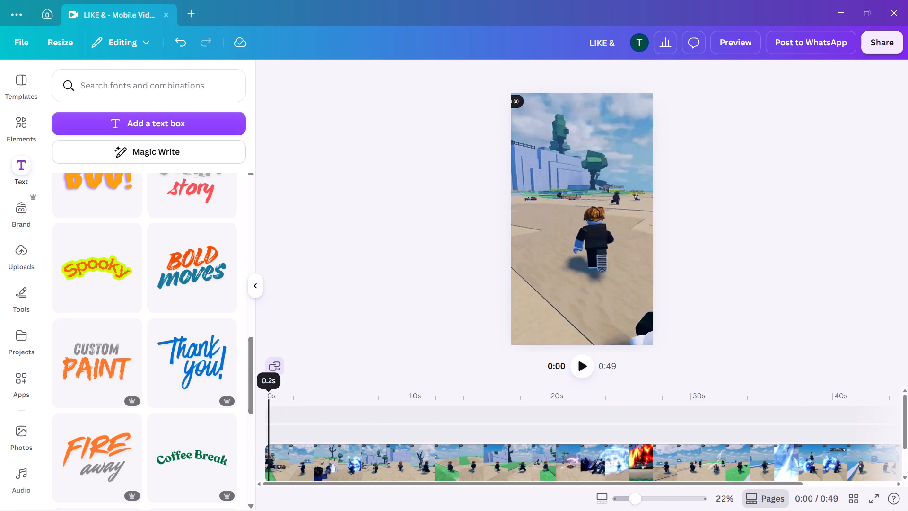
left_click_drag(269, 391, 264, 392)
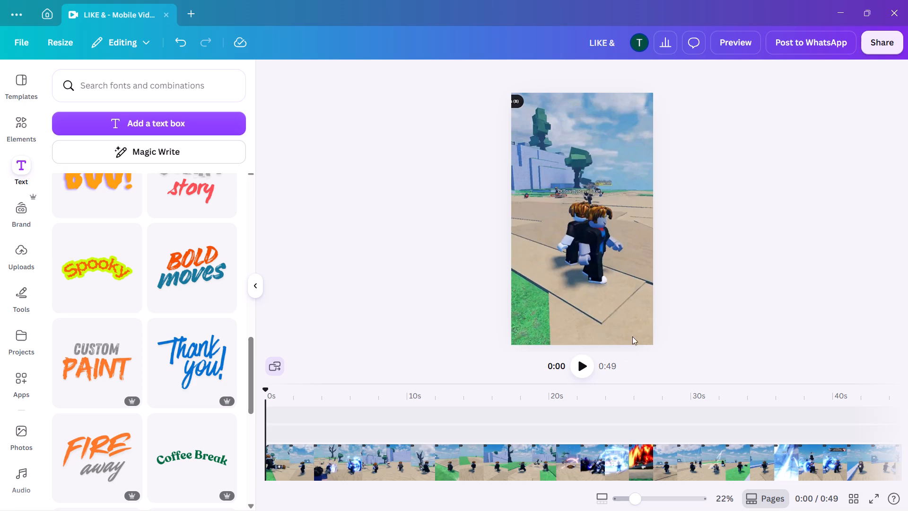
left_click(641, 415)
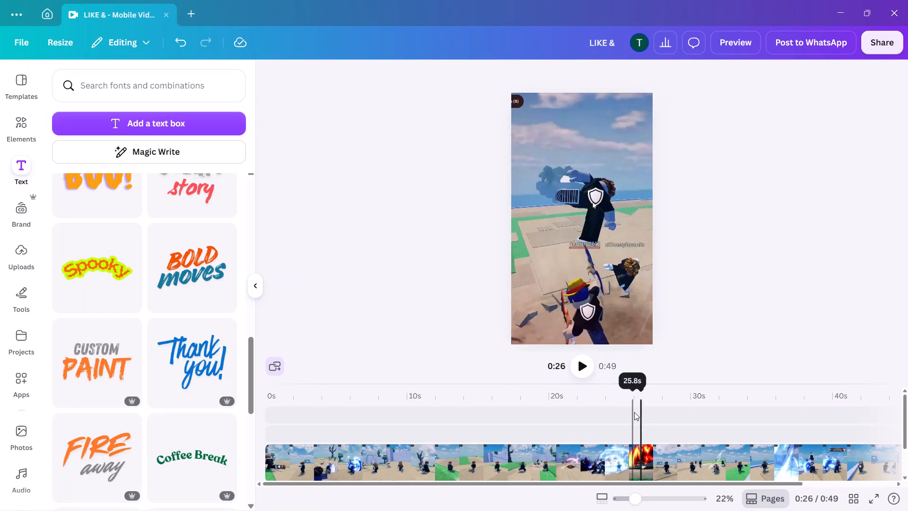
left_click(634, 412)
left_click_drag(637, 390, 263, 402)
left_click(893, 47)
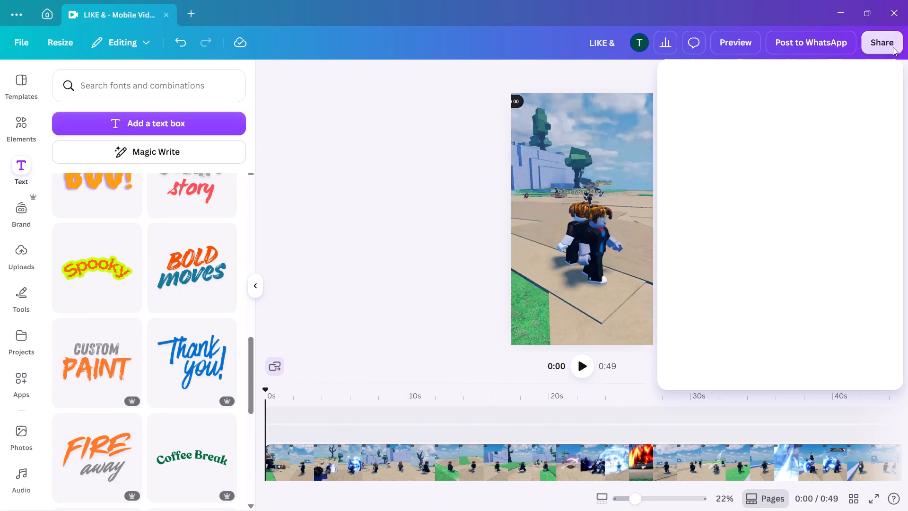
left_click(584, 370)
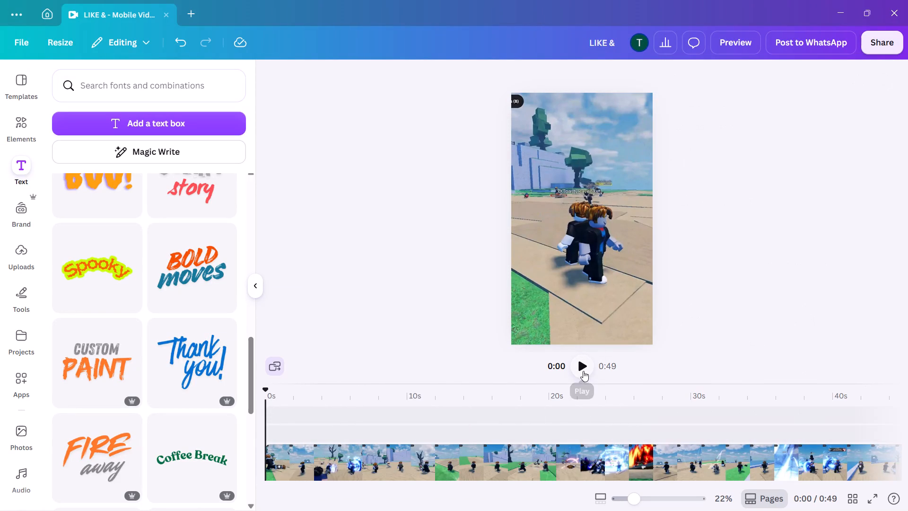
left_click(585, 360)
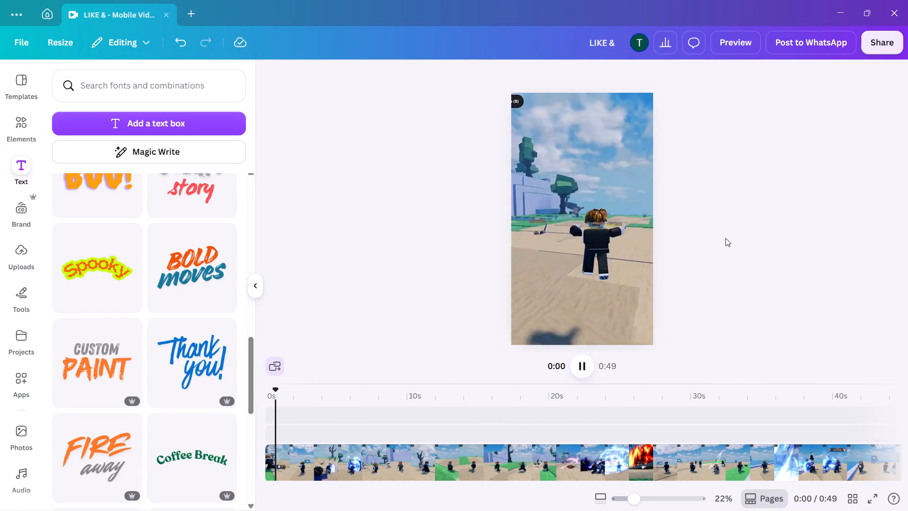
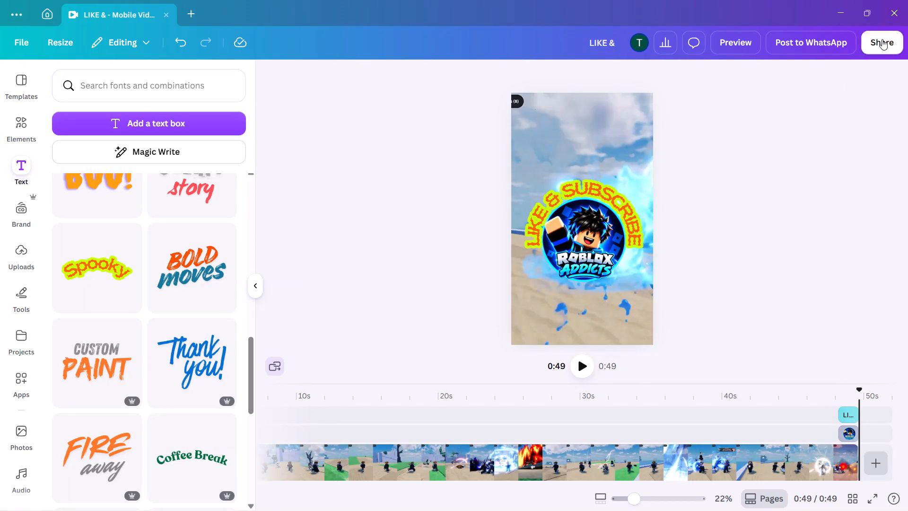
Download the finished video as an MP4 Video in 4K quality.
left_click(882, 39)
left_click(704, 312)
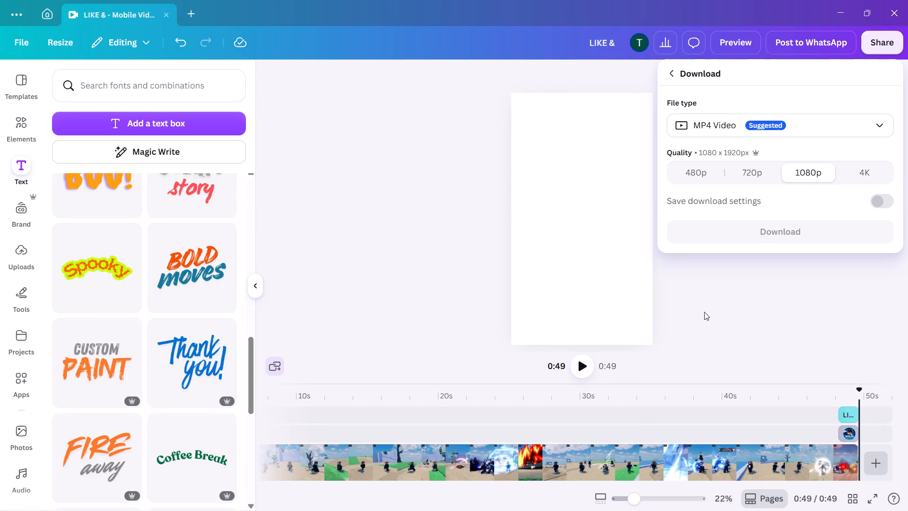
left_click(864, 170)
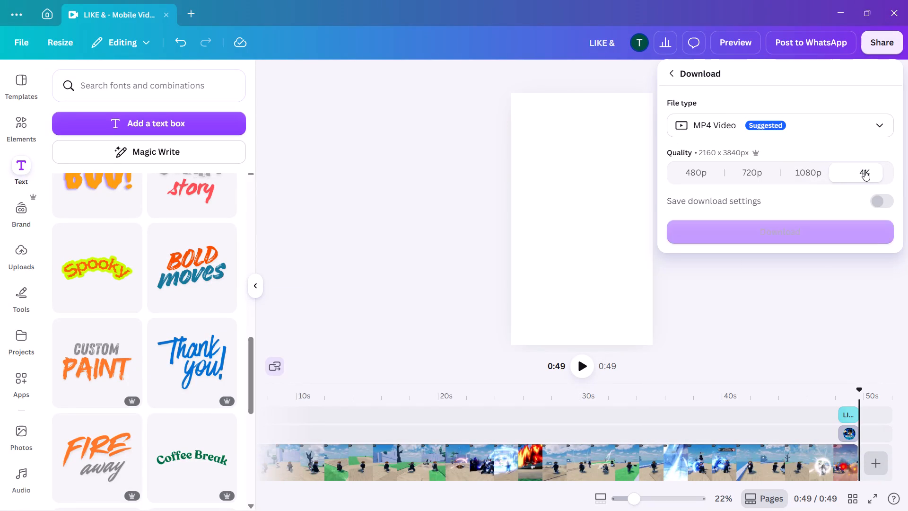
left_click(793, 234)
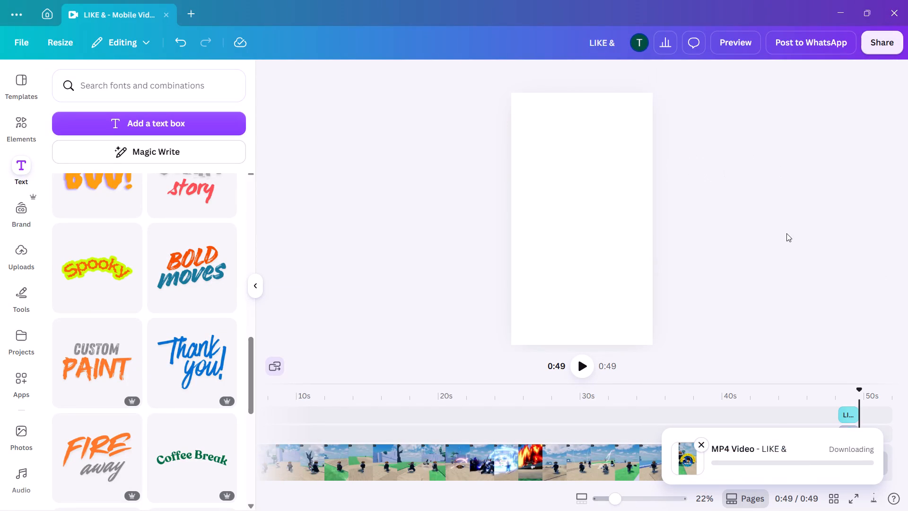
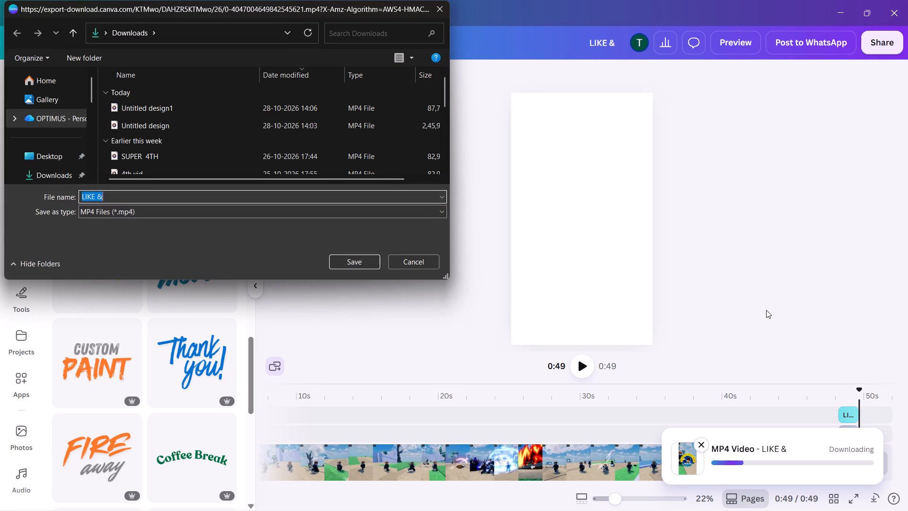
Save the exported MP4 in the Downloads folder under the file name 7TH VIDEO.
key("BackSpace")
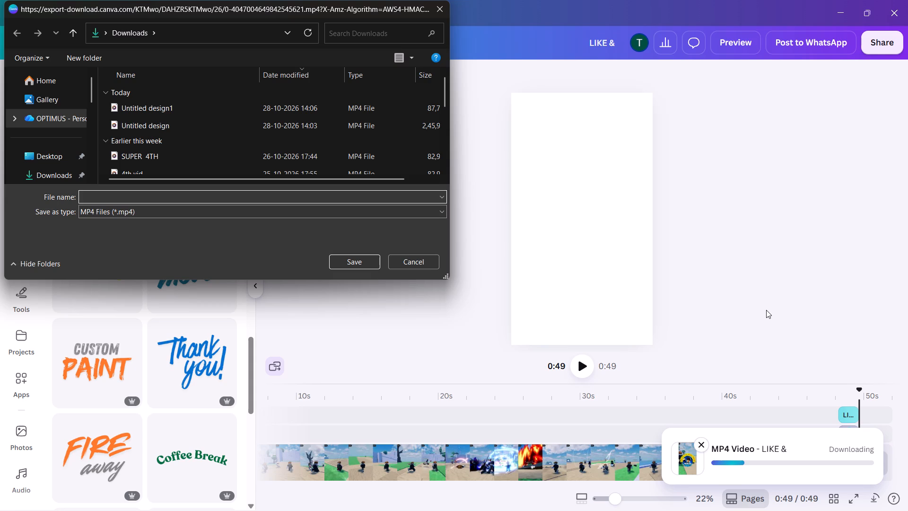
type("7TH")
key("space")
type("VIDEO")
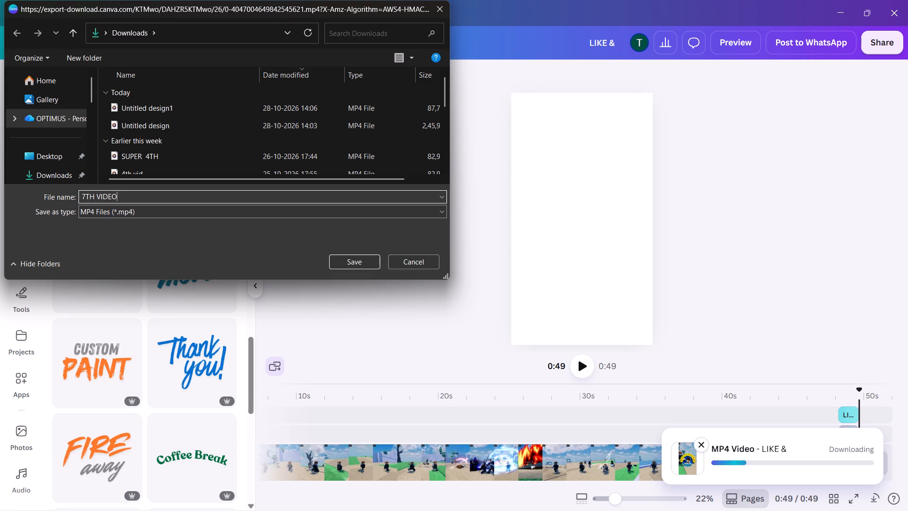
key("Return")
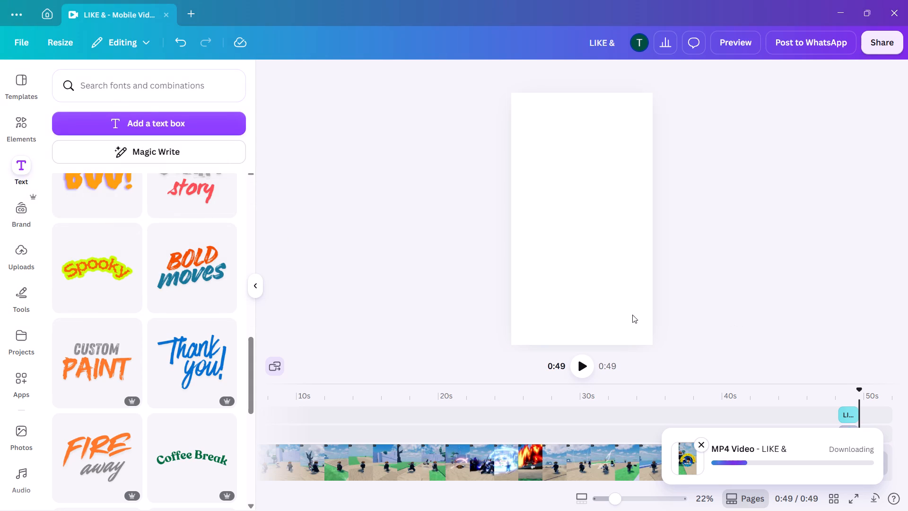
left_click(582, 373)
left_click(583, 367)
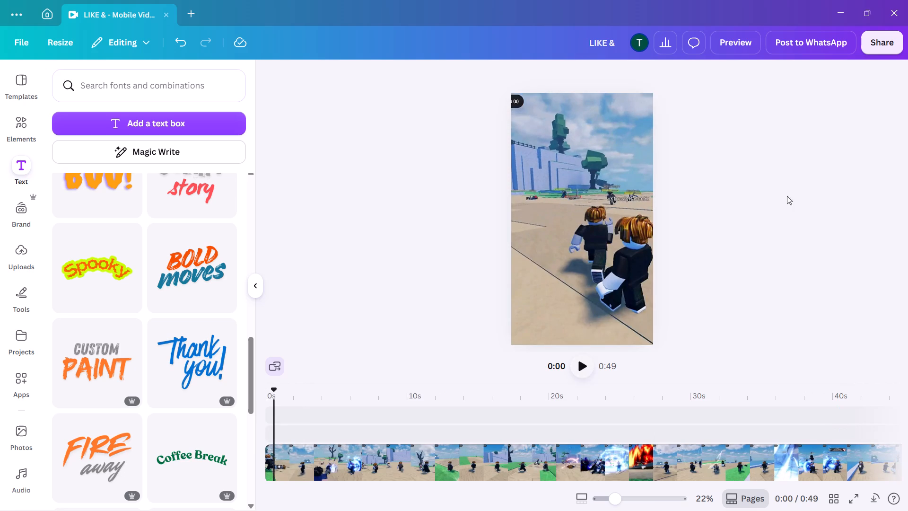